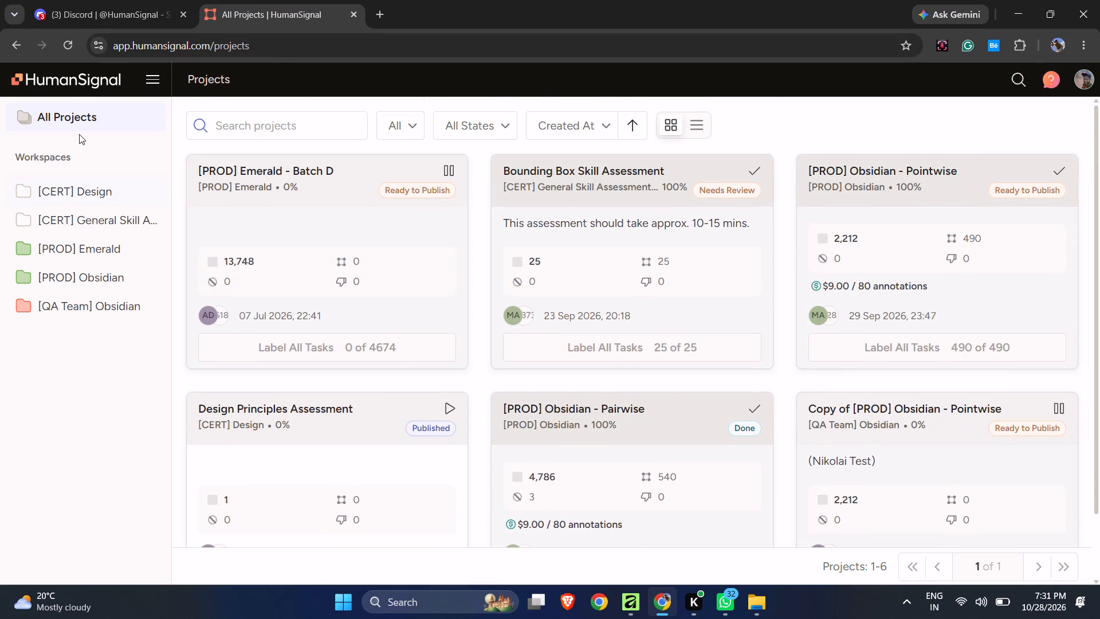
Open the My Courses page and look through the courses listed as to do.
{"action": "left_click", "coordinate": [156, 77]}
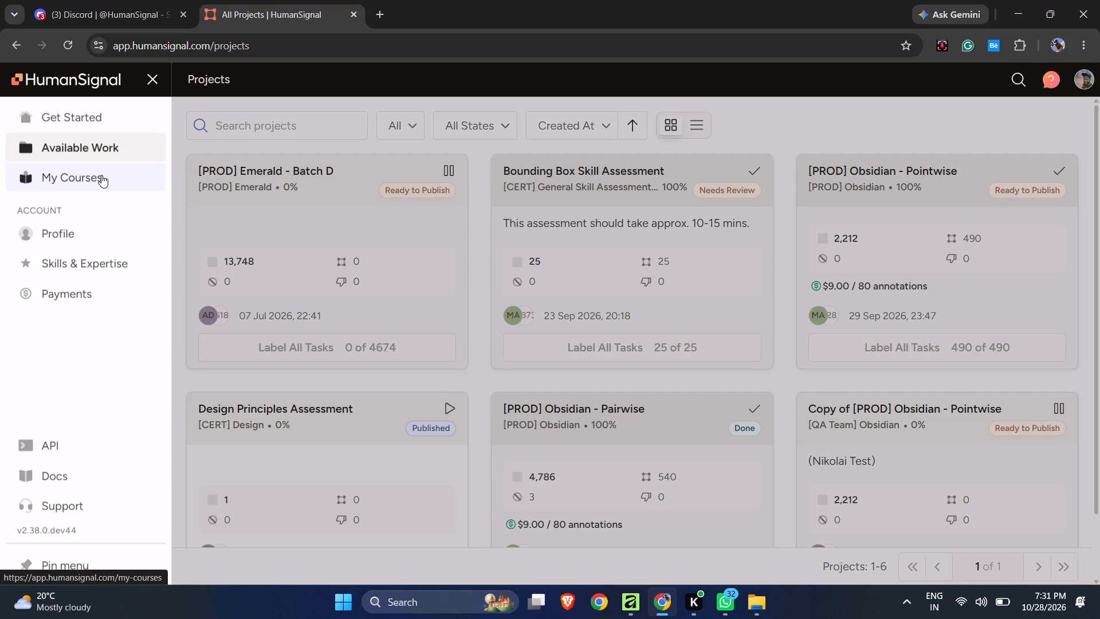
{"action": "left_click", "coordinate": [97, 173]}
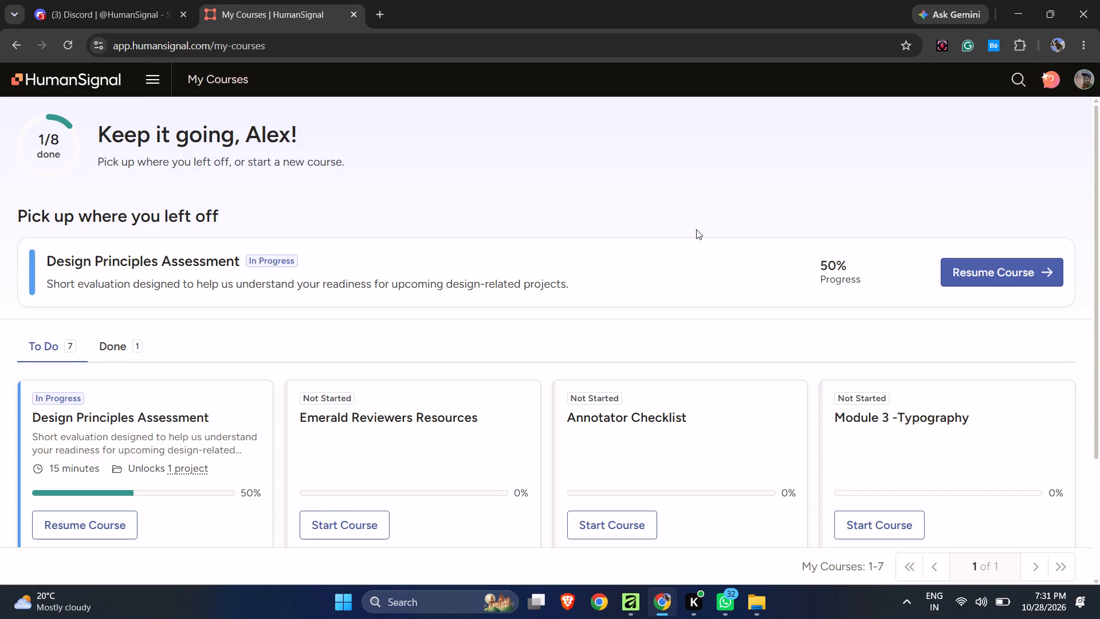
{"action": "scroll", "coordinate": [696, 229], "scroll_direction": "down", "scroll_amount": 1}
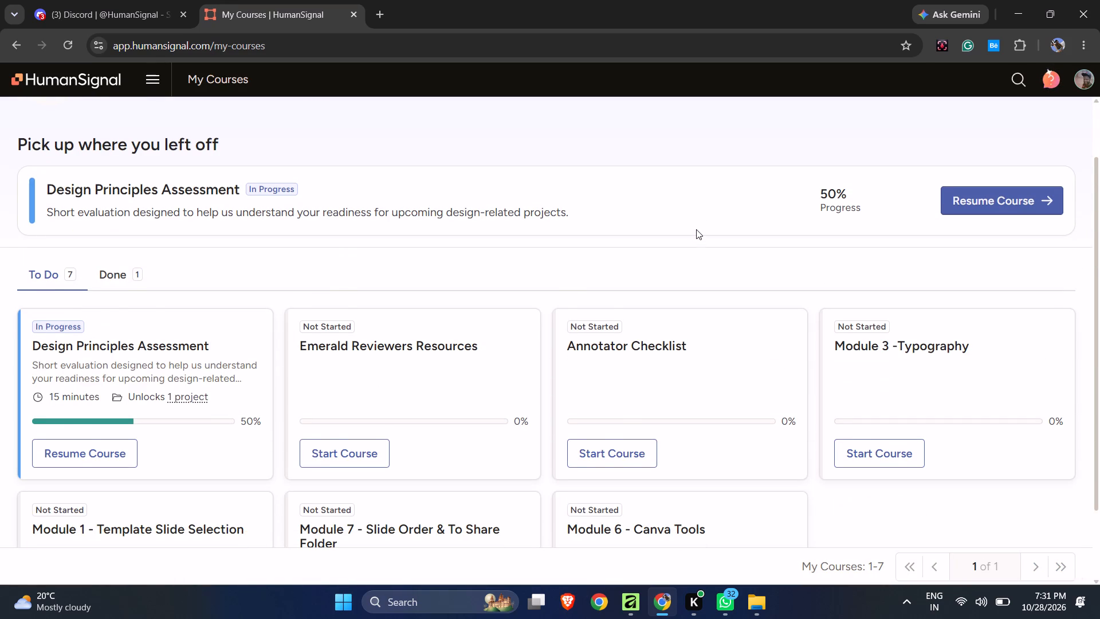
{"action": "scroll", "coordinate": [696, 229], "scroll_direction": "down", "scroll_amount": 3}
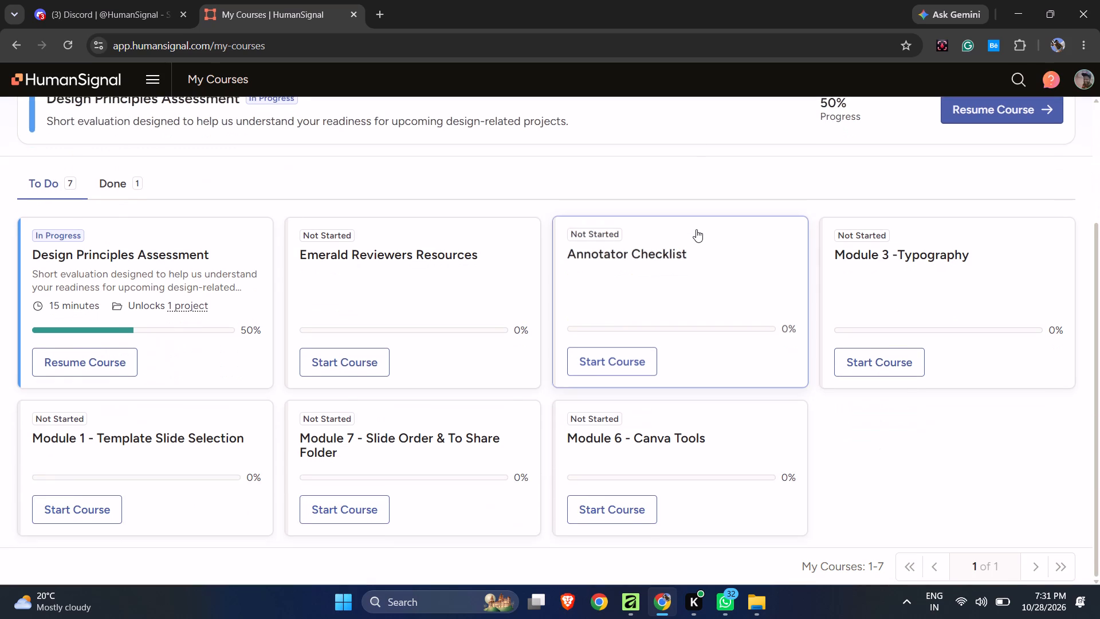
{"action": "scroll", "coordinate": [696, 229], "scroll_direction": "down", "scroll_amount": 2}
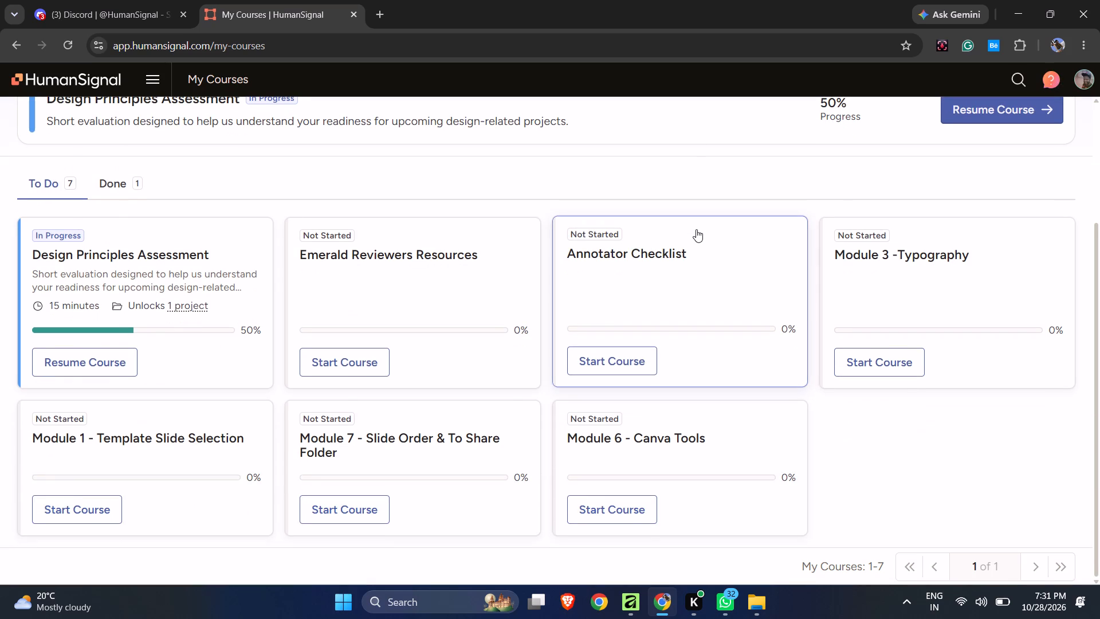
{"action": "scroll", "coordinate": [435, 238], "scroll_direction": "up", "scroll_amount": 3}
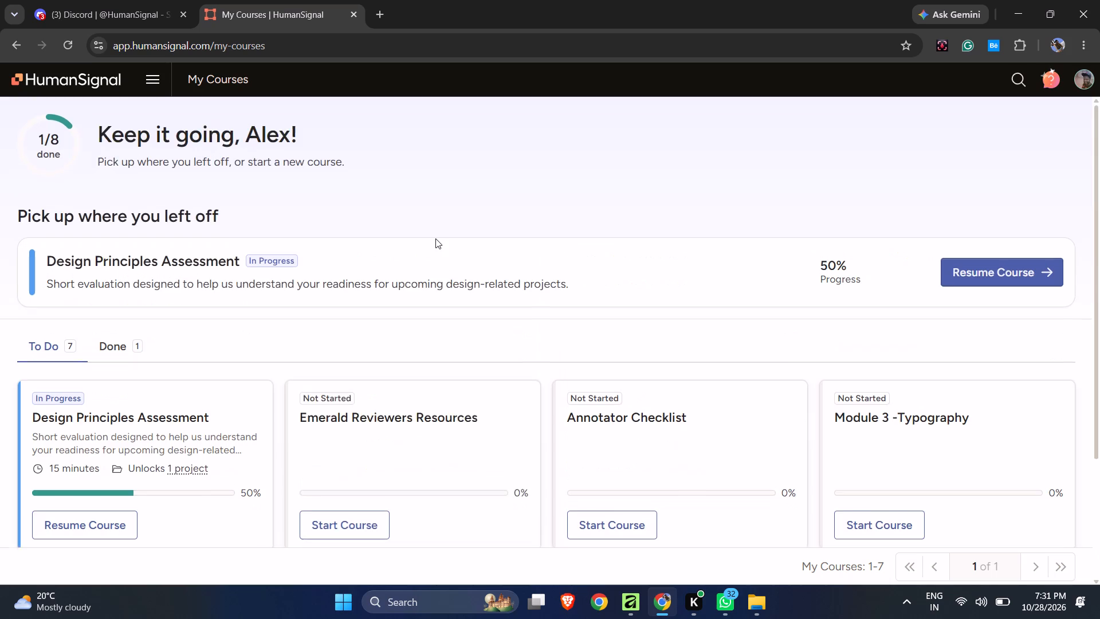
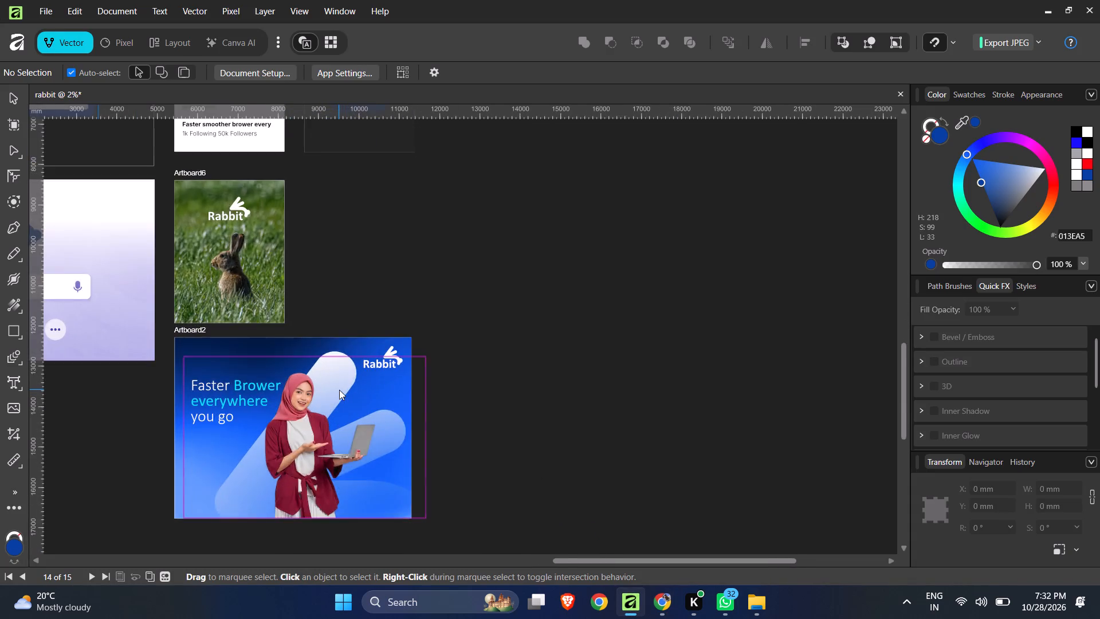
Look over the layout of all the artboards in the rabbit document.
{"action": "scroll", "coordinate": [339, 390], "scroll_direction": "up", "scroll_amount": 1, "text": "ctrl"}
{"action": "scroll", "coordinate": [340, 390], "scroll_direction": "down", "scroll_amount": 8, "text": "ctrl"}
{"action": "scroll", "coordinate": [183, 295], "scroll_direction": "up", "scroll_amount": 4, "text": "ctrl"}
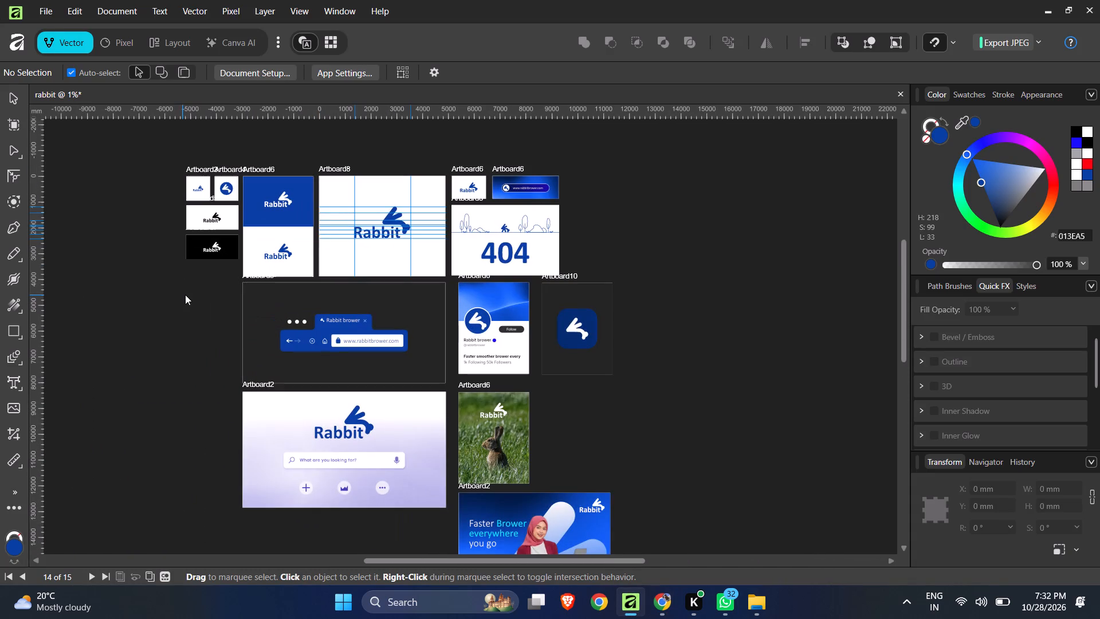
{"action": "scroll", "coordinate": [218, 296], "scroll_direction": "up", "scroll_amount": 1, "text": "ctrl"}
{"action": "scroll", "coordinate": [400, 325], "scroll_direction": "down", "scroll_amount": 2, "text": "ctrl"}
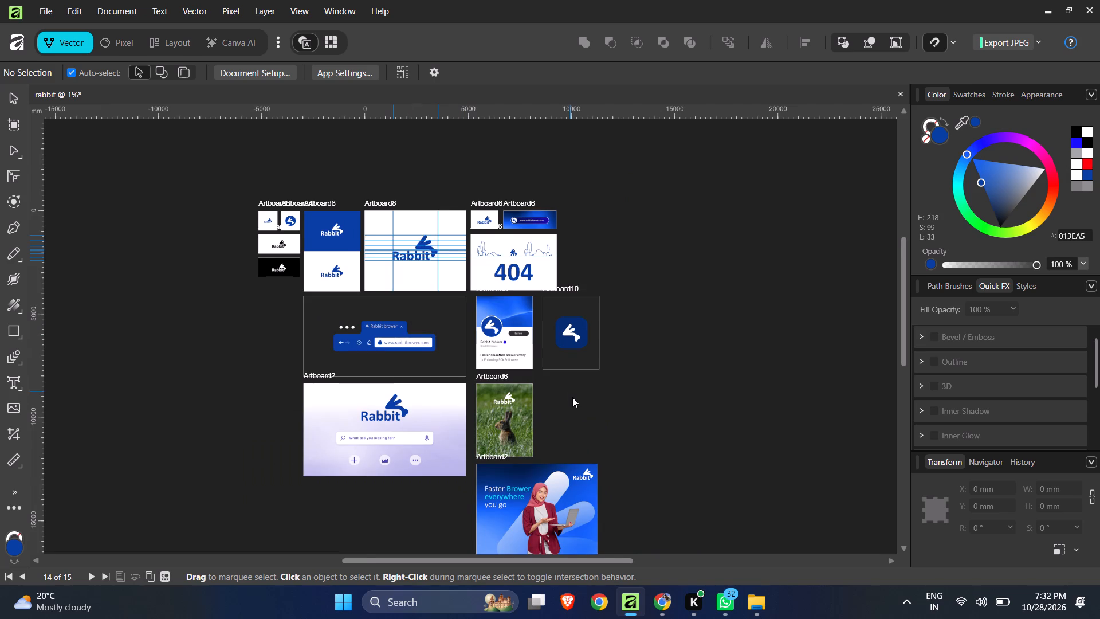
{"action": "scroll", "coordinate": [572, 399], "scroll_direction": "up", "scroll_amount": 1, "text": "ctrl"}
{"action": "scroll", "coordinate": [572, 399], "scroll_direction": "down", "scroll_amount": 3, "text": "ctrl"}
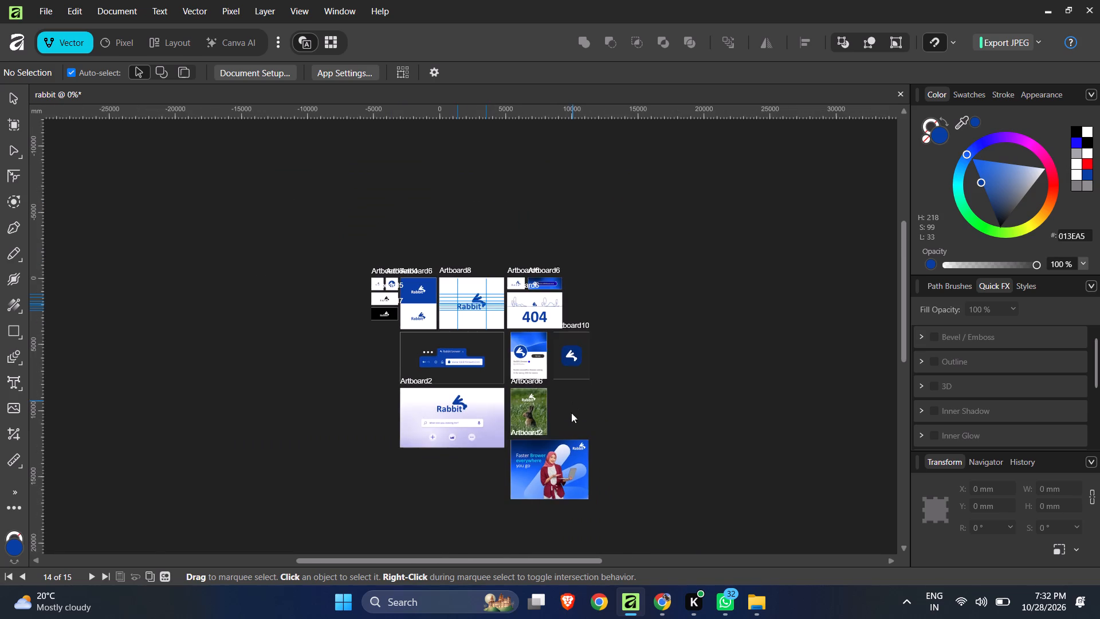
Duplicate the rabbit photo artboard and place the copy beside it, top edges aligned, at X about 13759 mm.
{"action": "scroll", "coordinate": [574, 428], "scroll_direction": "up", "scroll_amount": 6, "text": "ctrl"}
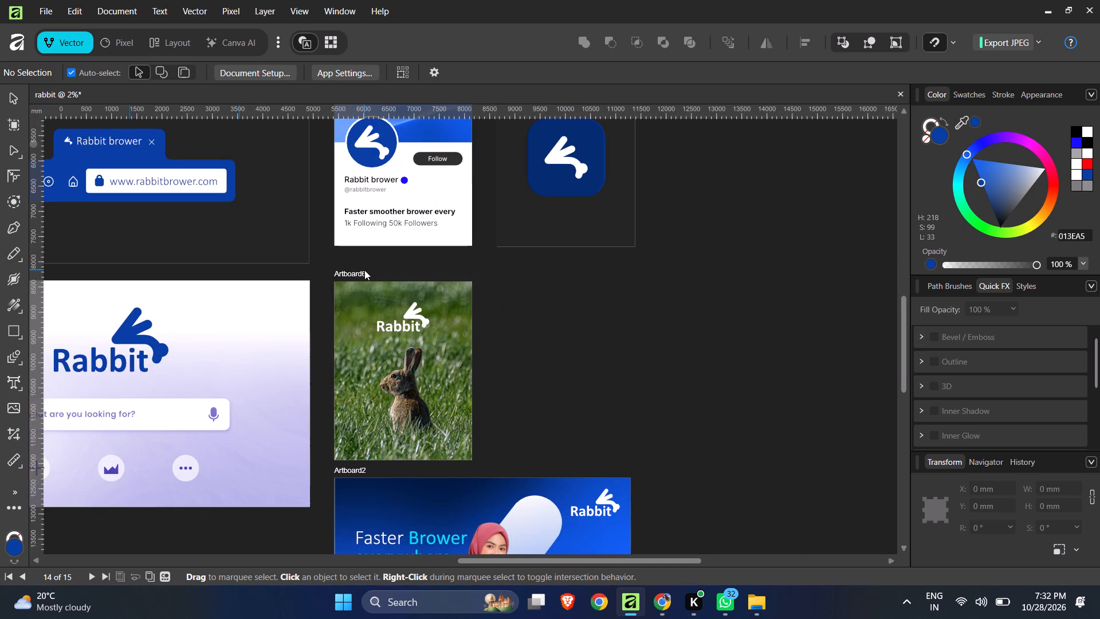
{"action": "left_click", "coordinate": [351, 278]}
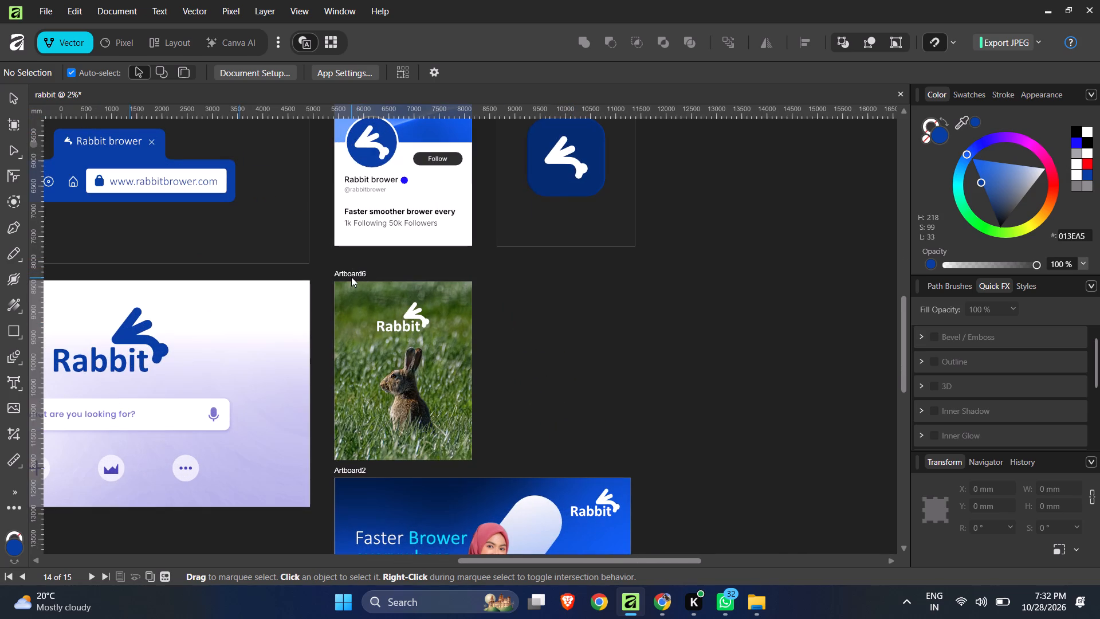
{"action": "left_click", "coordinate": [352, 273]}
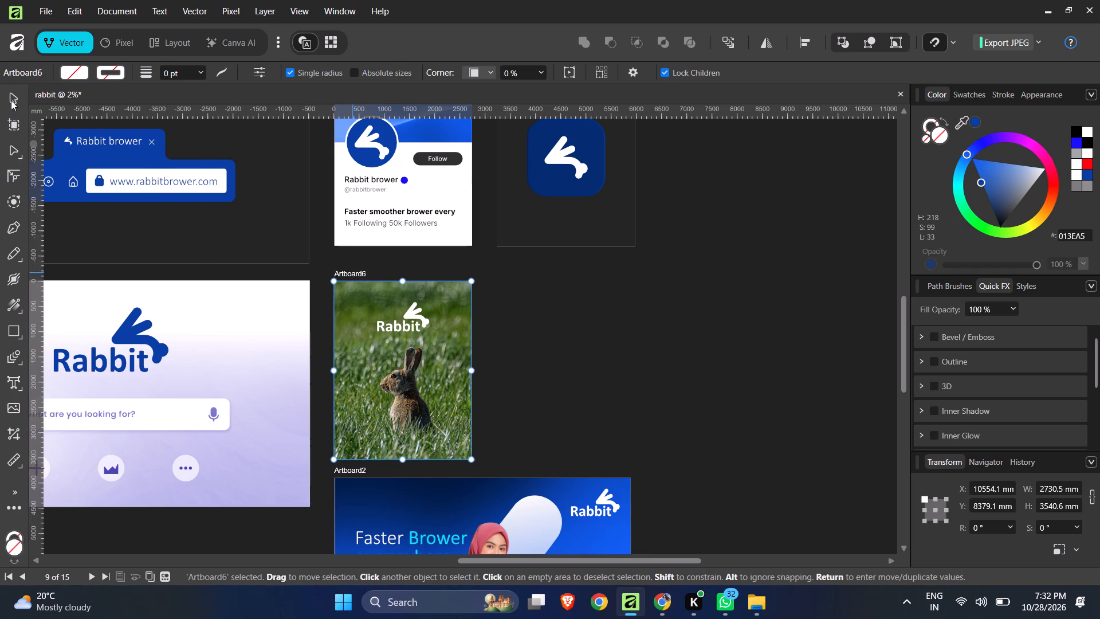
{"action": "left_click", "coordinate": [11, 100]}
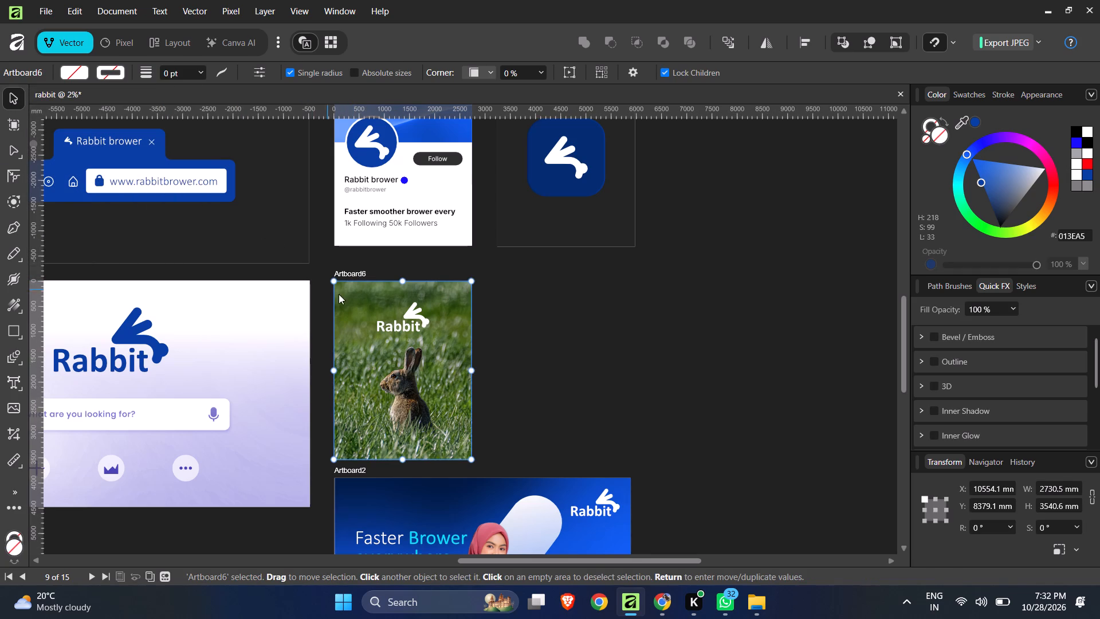
{"action": "left_click_drag", "start_coordinate": [354, 271], "coordinate": [415, 271]}
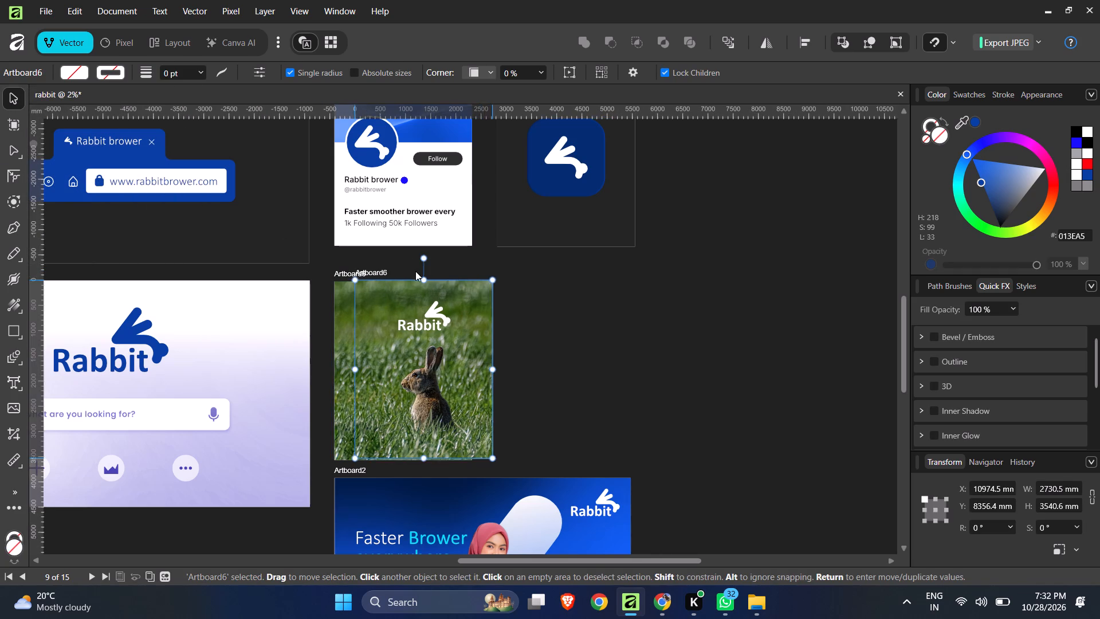
{"action": "left_click_drag", "start_coordinate": [415, 271], "coordinate": [521, 277]}
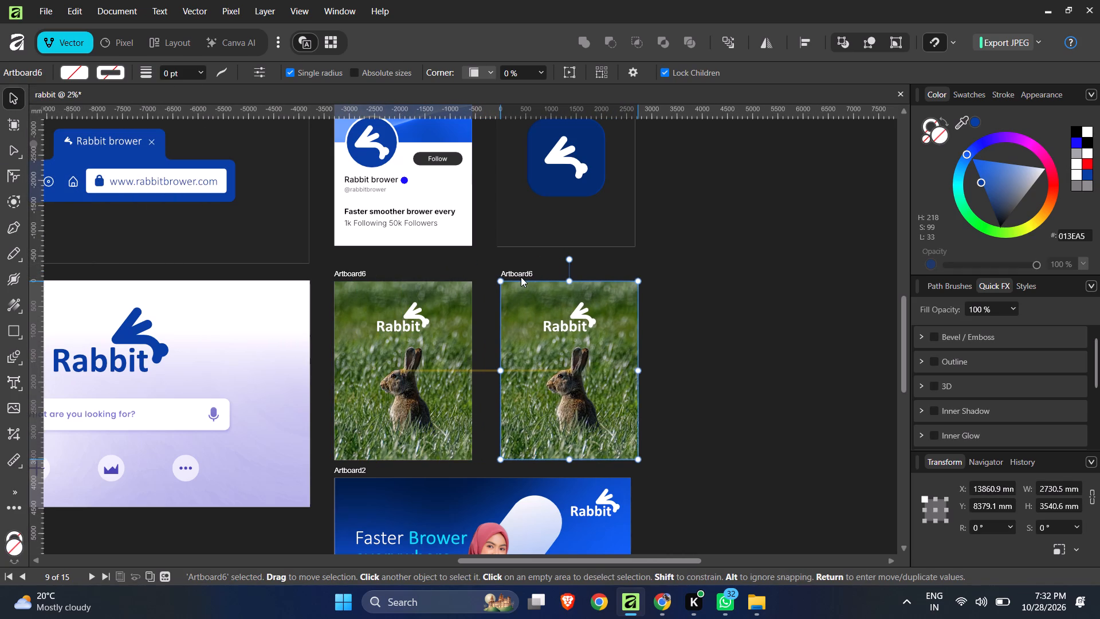
{"action": "left_click_drag", "start_coordinate": [521, 277], "coordinate": [516, 277]}
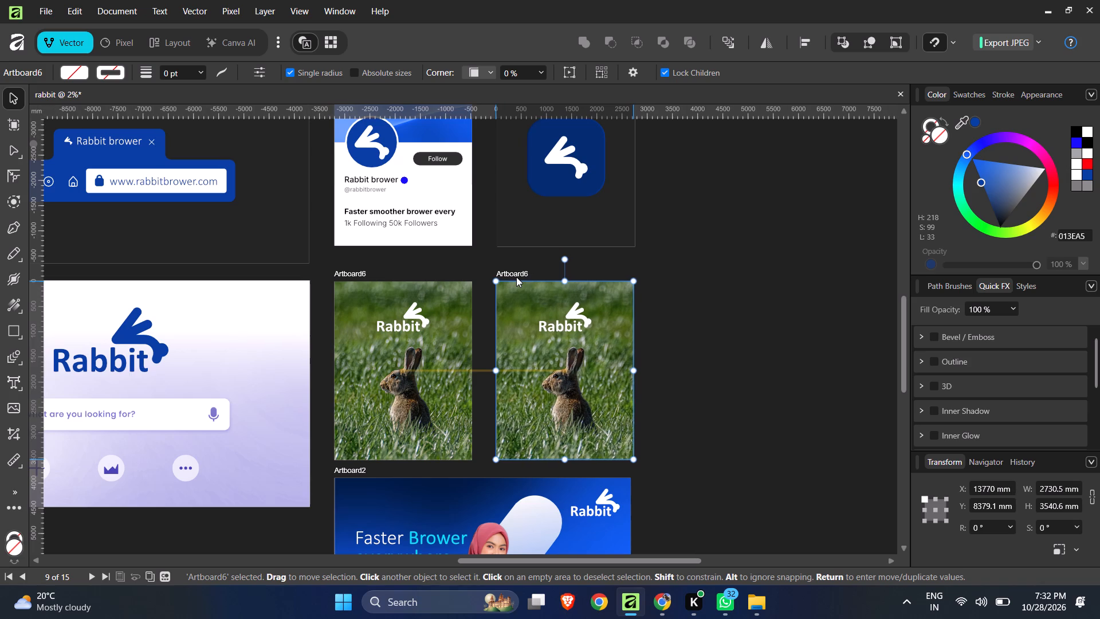
{"action": "left_click_drag", "start_coordinate": [516, 277], "coordinate": [516, 277]}
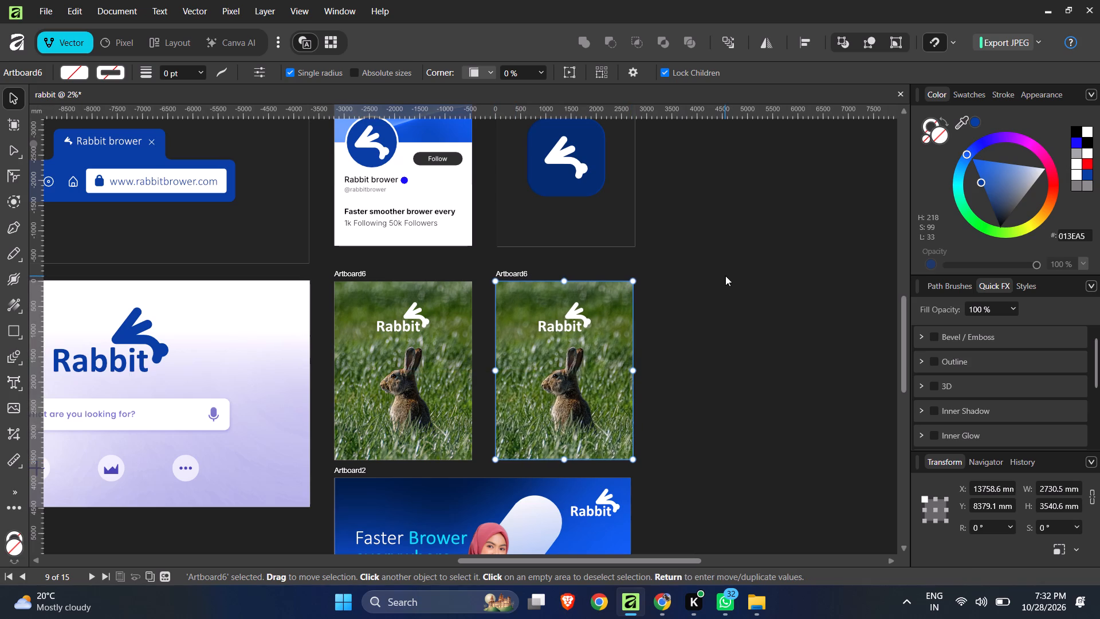
Delete the rabbit photo from the duplicated artboard, keeping its logo.
{"action": "left_click", "coordinate": [725, 276]}
{"action": "left_click", "coordinate": [583, 348]}
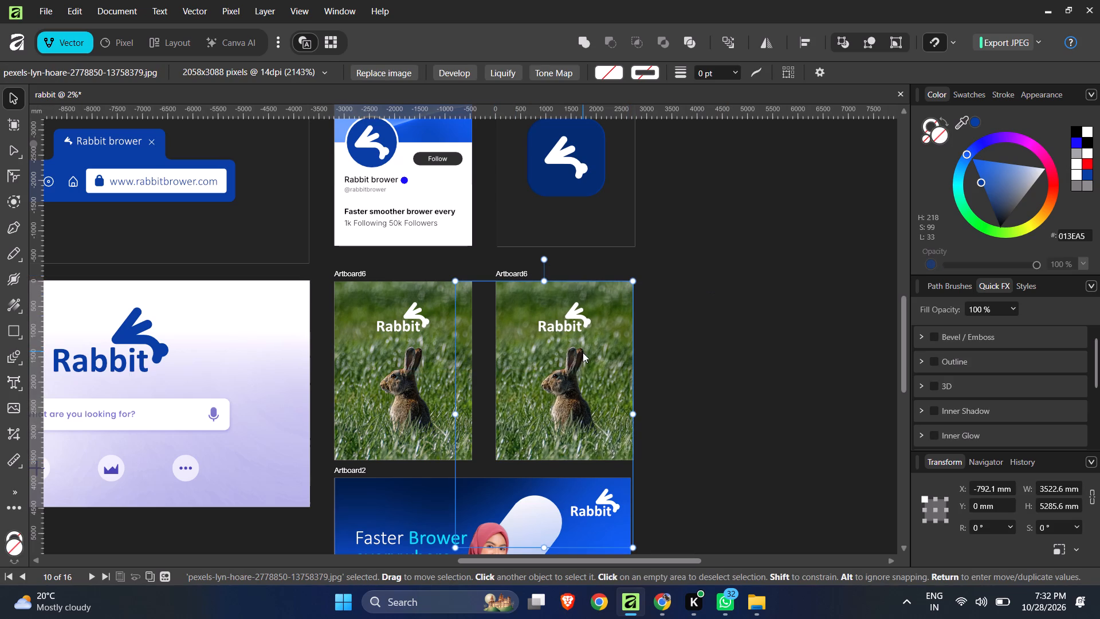
{"action": "key", "text": "BackSpace"}
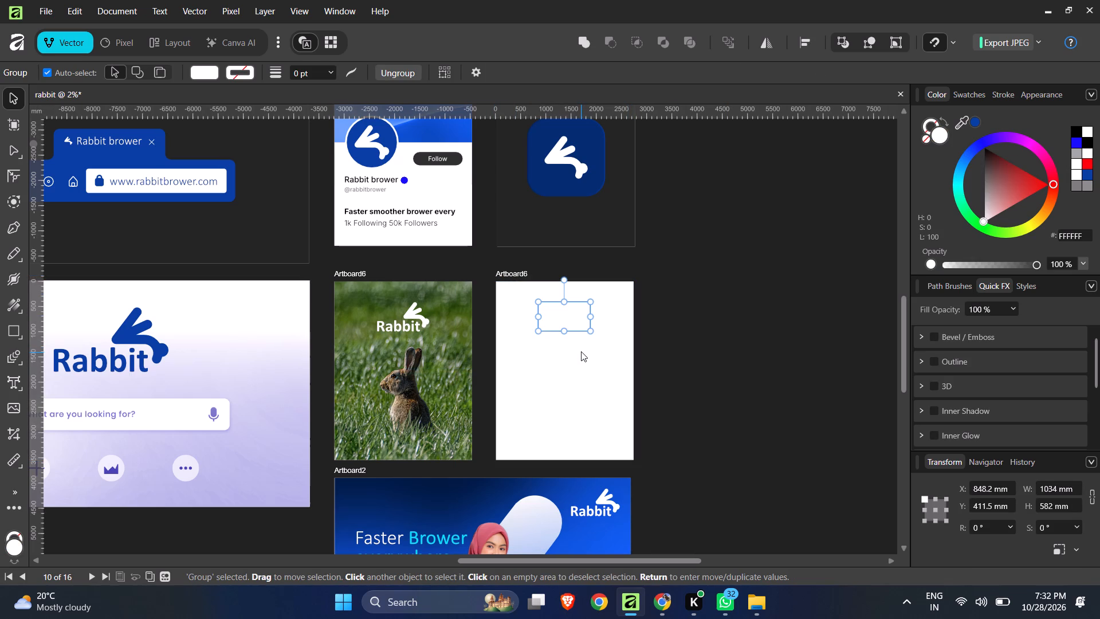
Recolour the duplicated artboard's Rabbit logo to blue 013EA5, sampled from the logo on the search page artboard.
{"action": "key", "text": "i"}
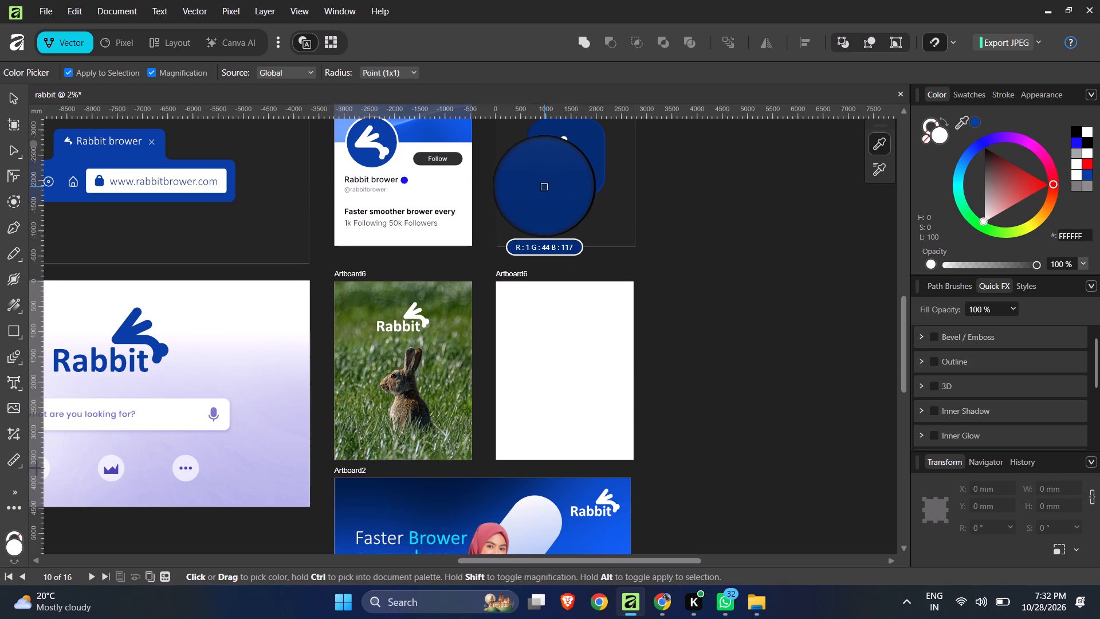
{"action": "left_click", "coordinate": [563, 184]}
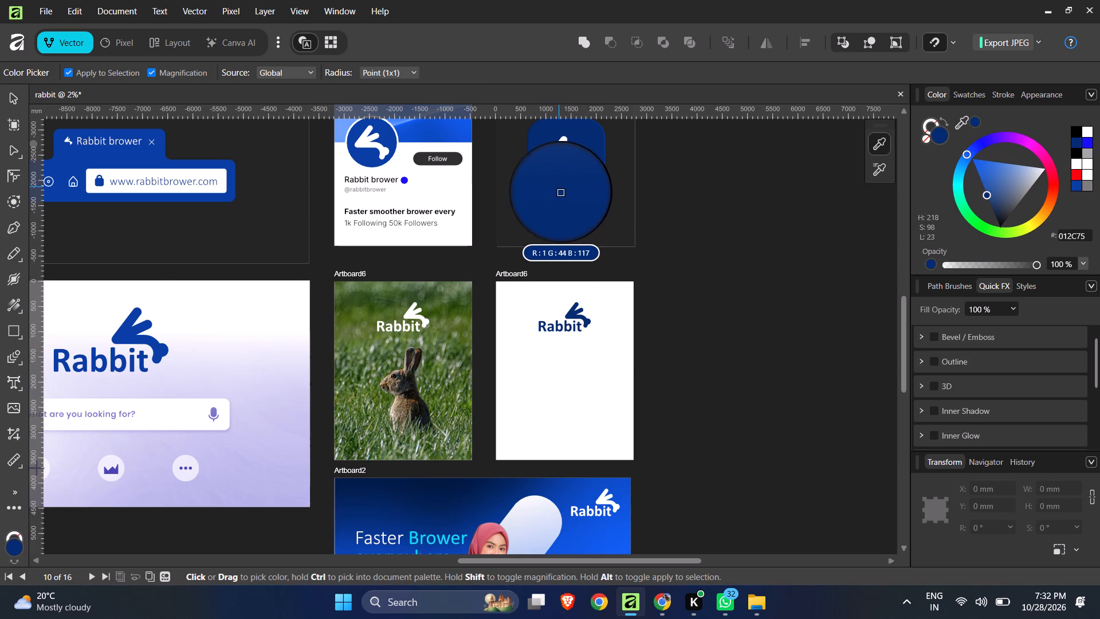
{"action": "left_click", "coordinate": [132, 335]}
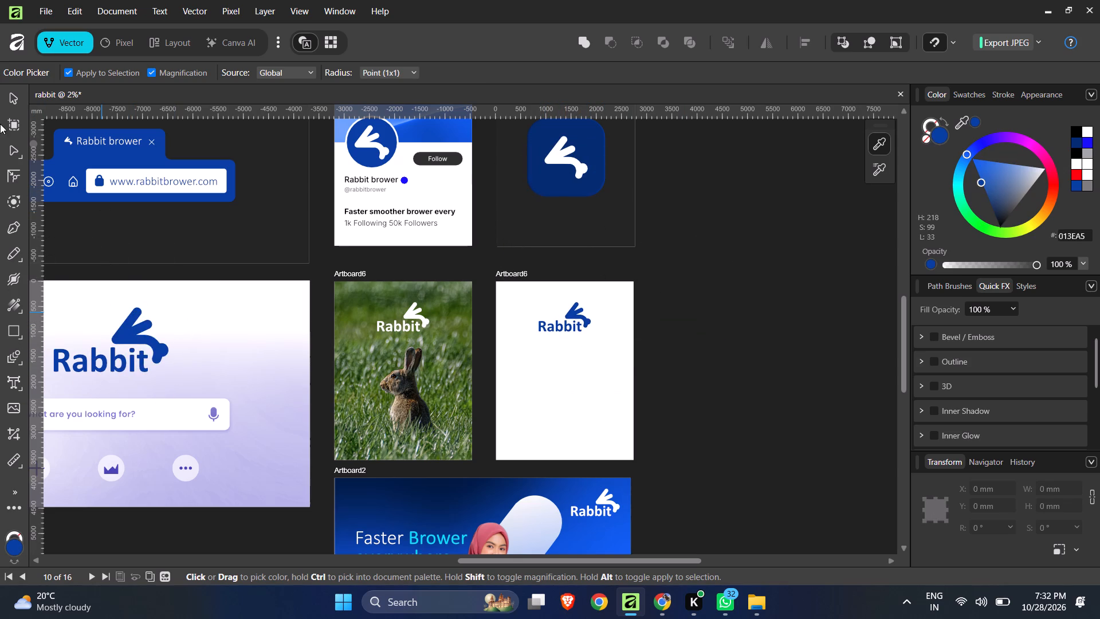
{"action": "left_click", "coordinate": [18, 106]}
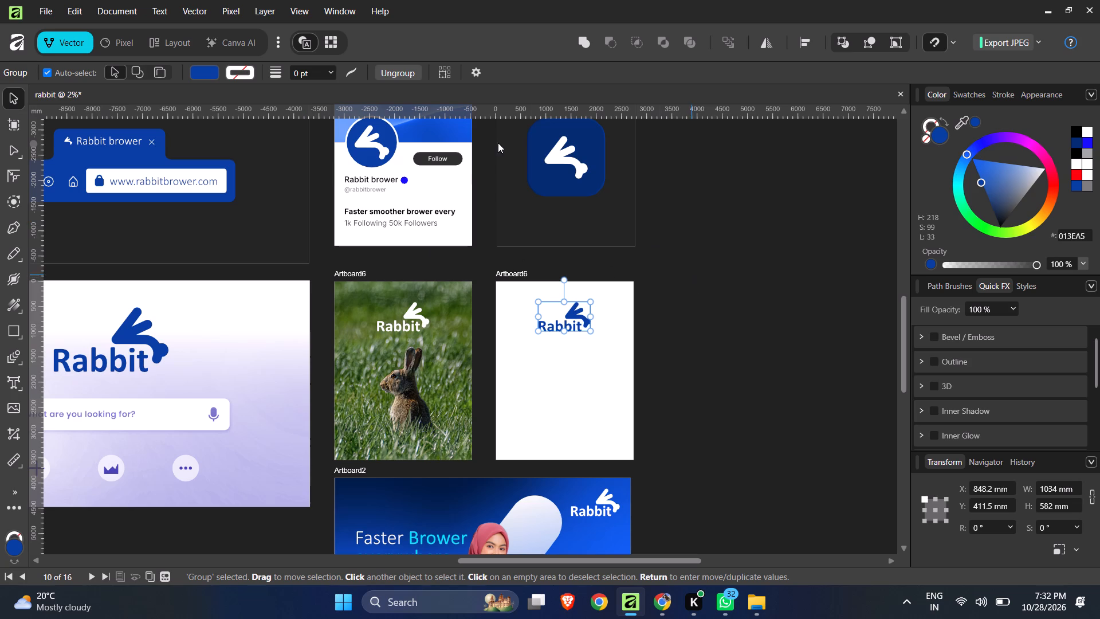
Start placing an image and browse the Downloads folder for a suitable picture for the blank artboard.
{"action": "left_click", "coordinate": [47, 17]}
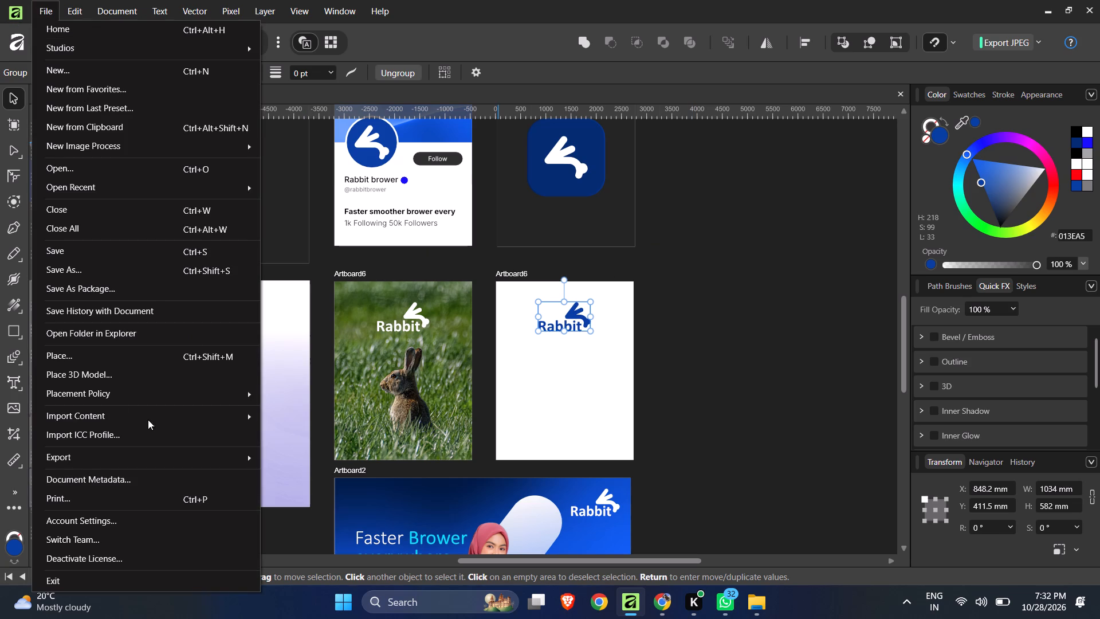
{"action": "left_click", "coordinate": [103, 361]}
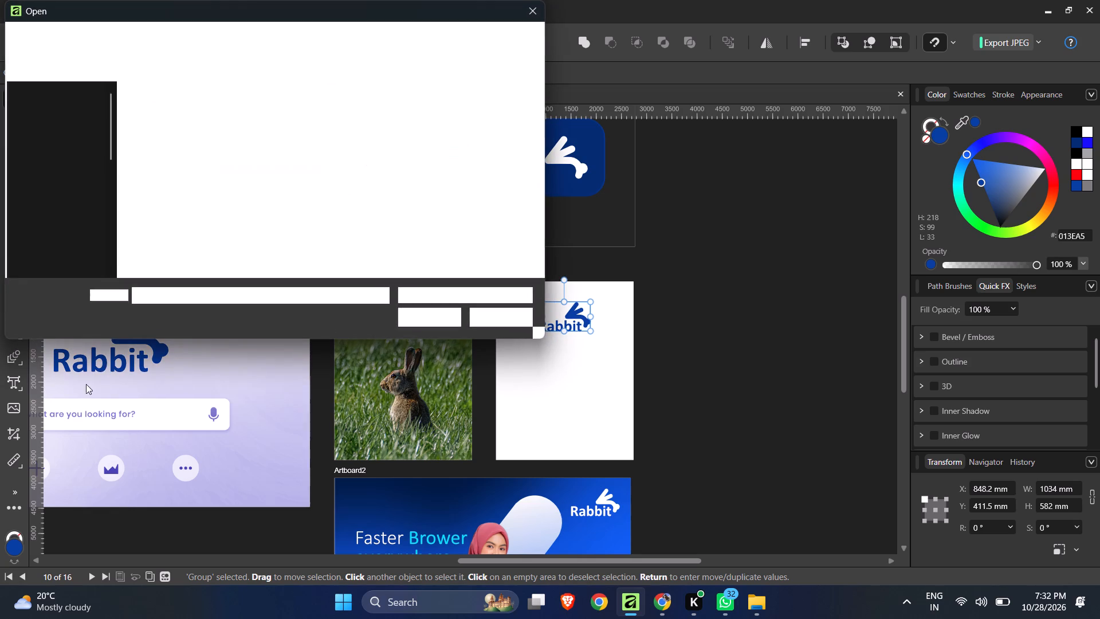
{"action": "scroll", "coordinate": [275, 130], "scroll_direction": "down", "scroll_amount": 5}
{"action": "scroll", "coordinate": [323, 172], "scroll_direction": "down", "scroll_amount": 2}
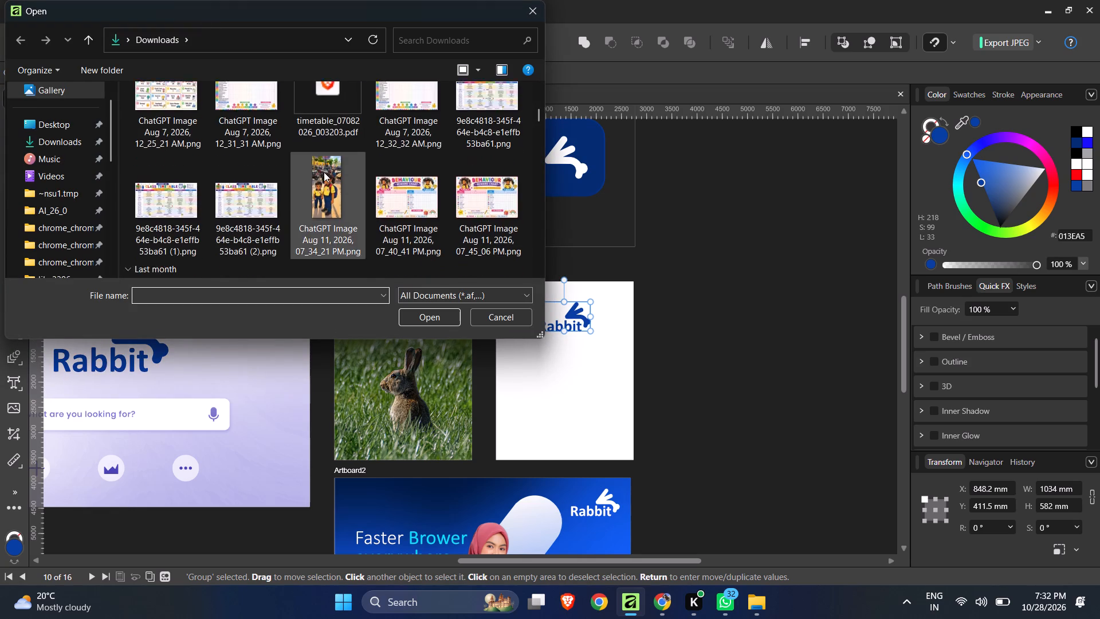
{"action": "scroll", "coordinate": [324, 172], "scroll_direction": "down", "scroll_amount": 6}
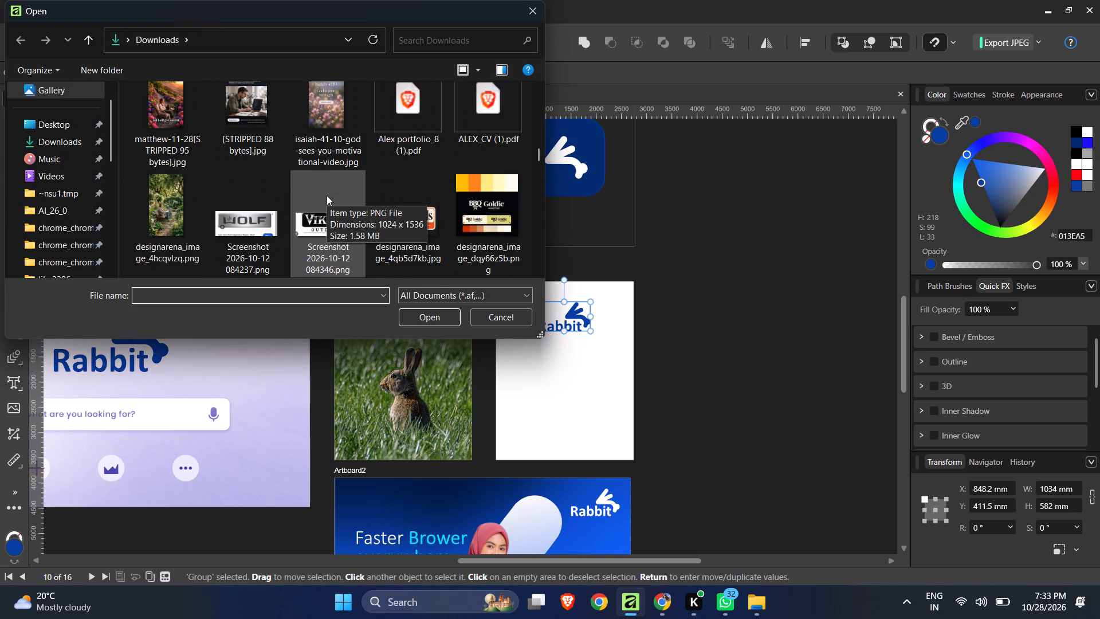
{"action": "scroll", "coordinate": [327, 195], "scroll_direction": "down", "scroll_amount": 6}
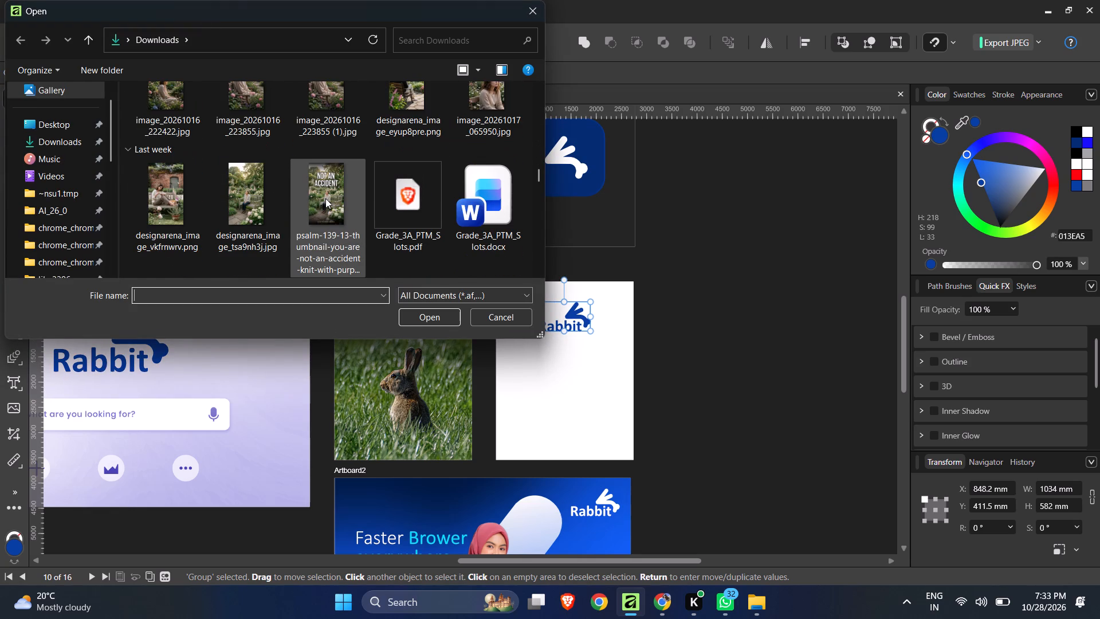
{"action": "scroll", "coordinate": [324, 198], "scroll_direction": "down", "scroll_amount": 8}
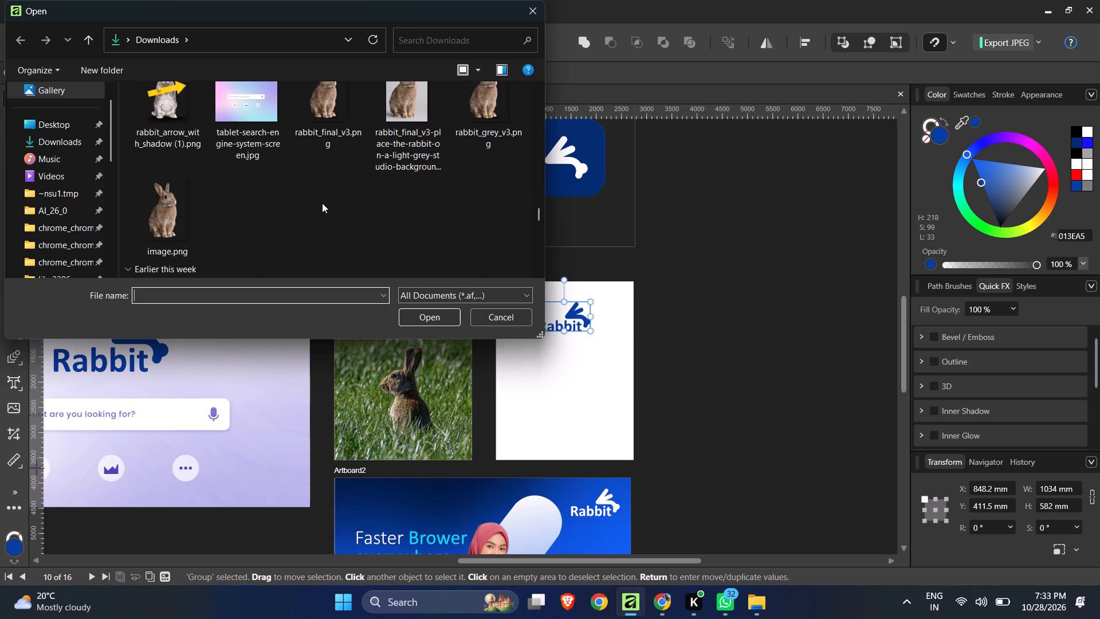
{"action": "scroll", "coordinate": [227, 225], "scroll_direction": "up", "scroll_amount": 3}
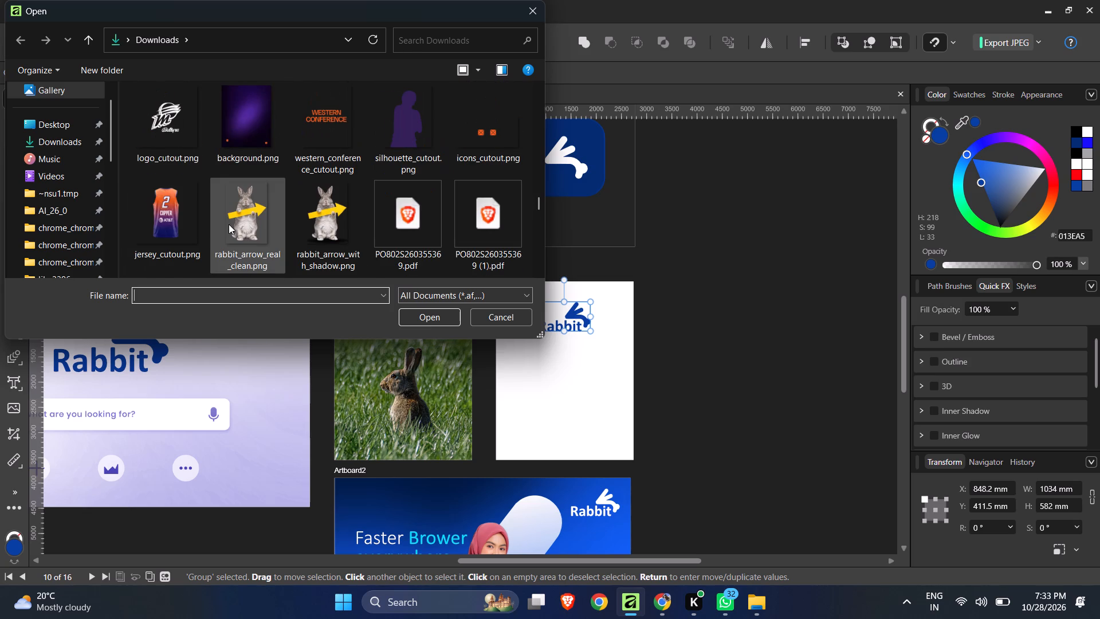
{"action": "scroll", "coordinate": [229, 224], "scroll_direction": "up", "scroll_amount": 3}
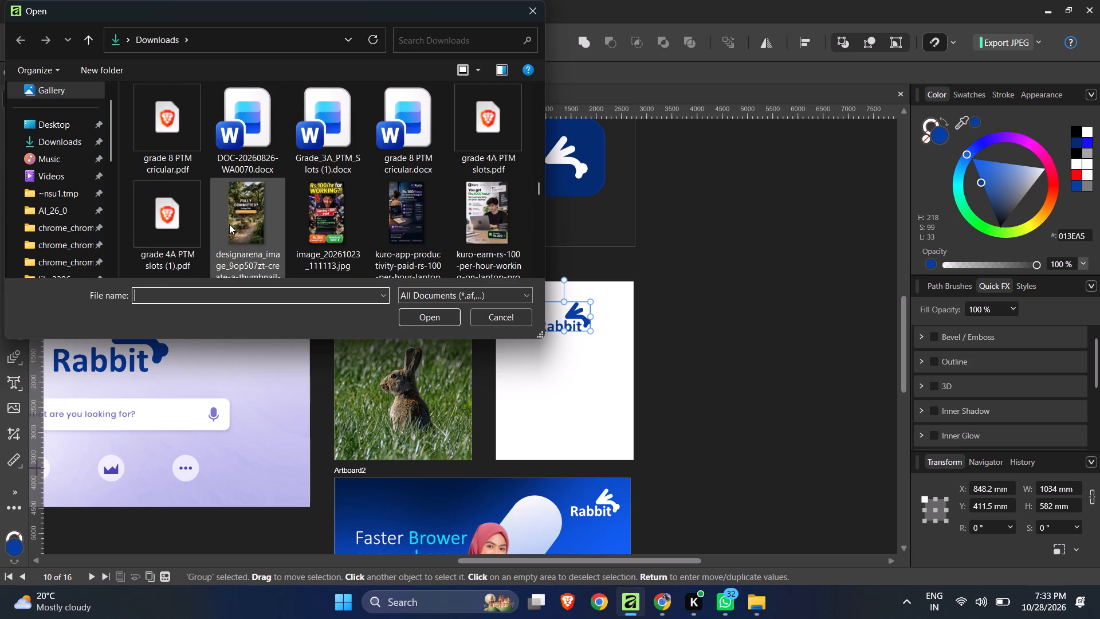
{"action": "scroll", "coordinate": [229, 224], "scroll_direction": "up", "scroll_amount": 7}
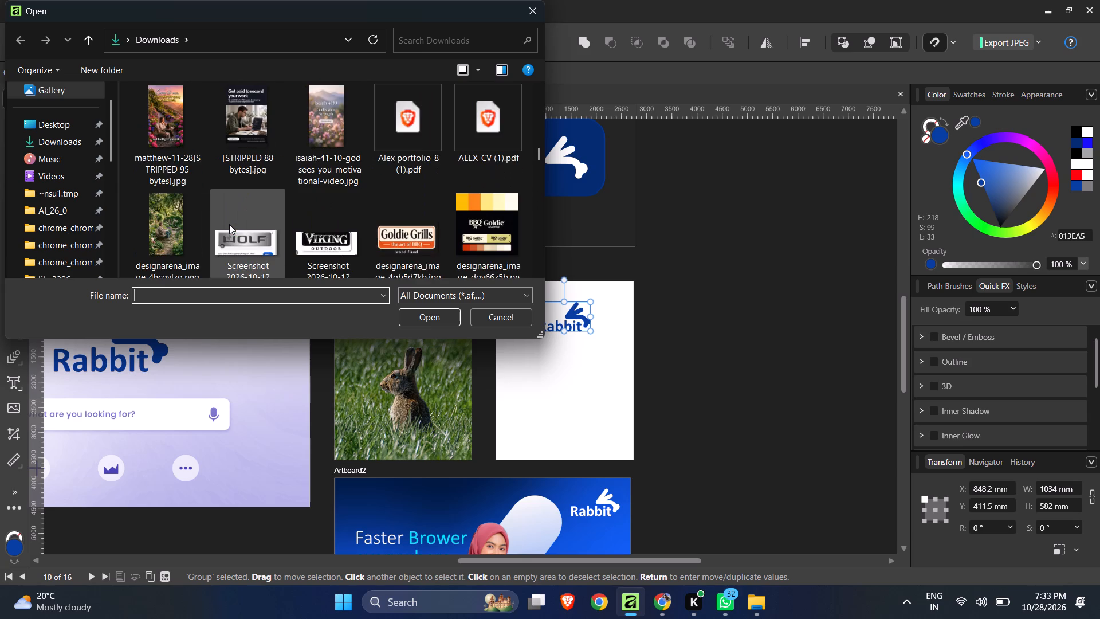
{"action": "scroll", "coordinate": [229, 224], "scroll_direction": "up", "scroll_amount": 6}
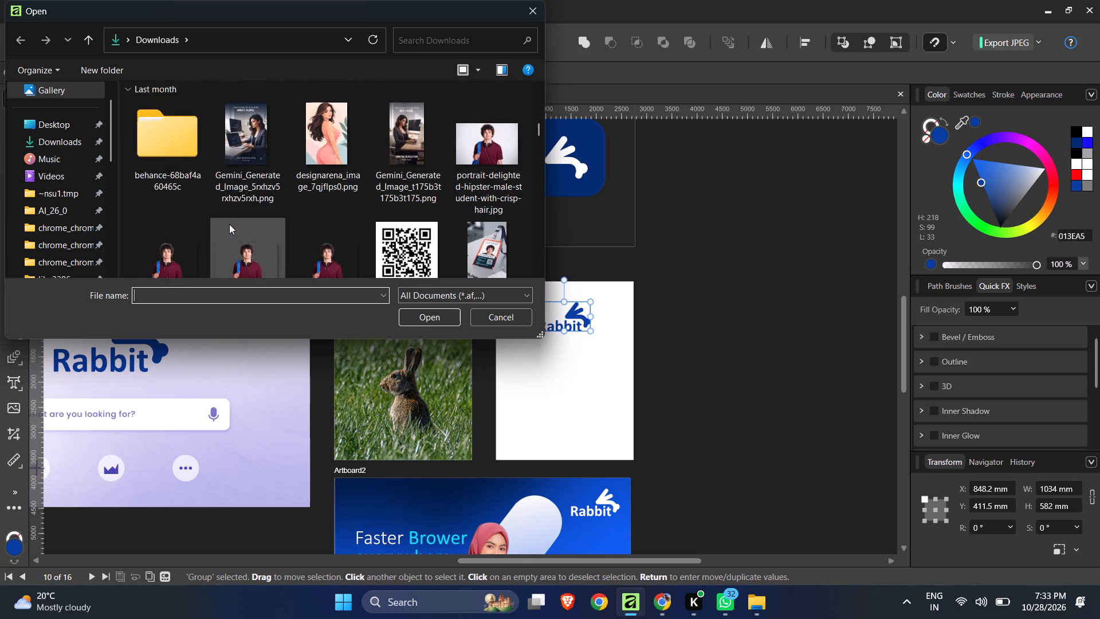
{"action": "scroll", "coordinate": [229, 224], "scroll_direction": "up", "scroll_amount": 5}
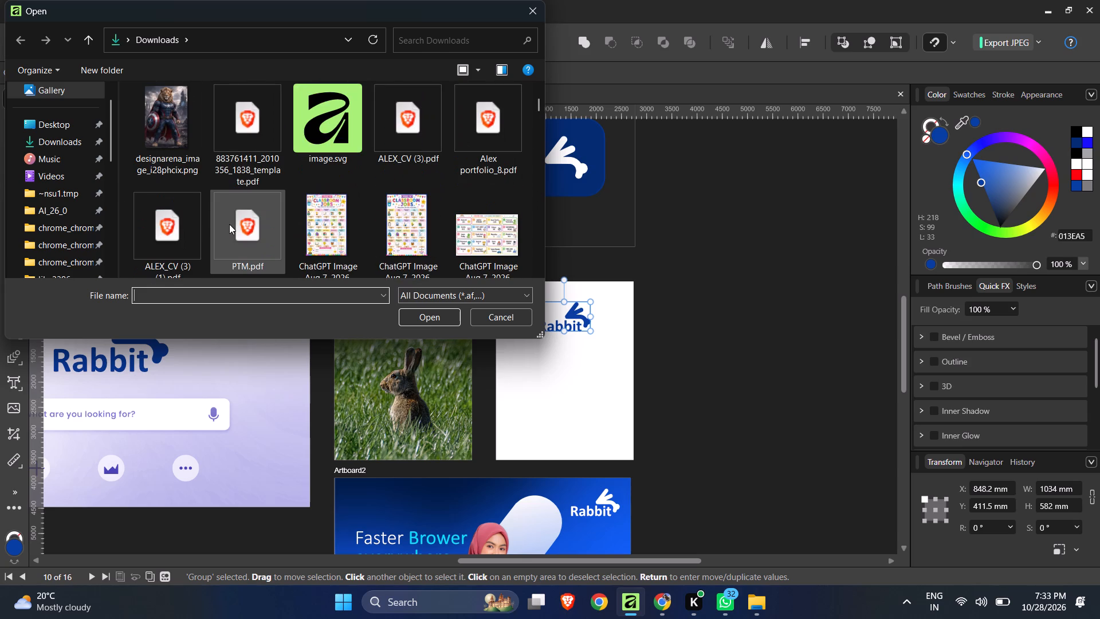
{"action": "scroll", "coordinate": [229, 224], "scroll_direction": "up", "scroll_amount": 2}
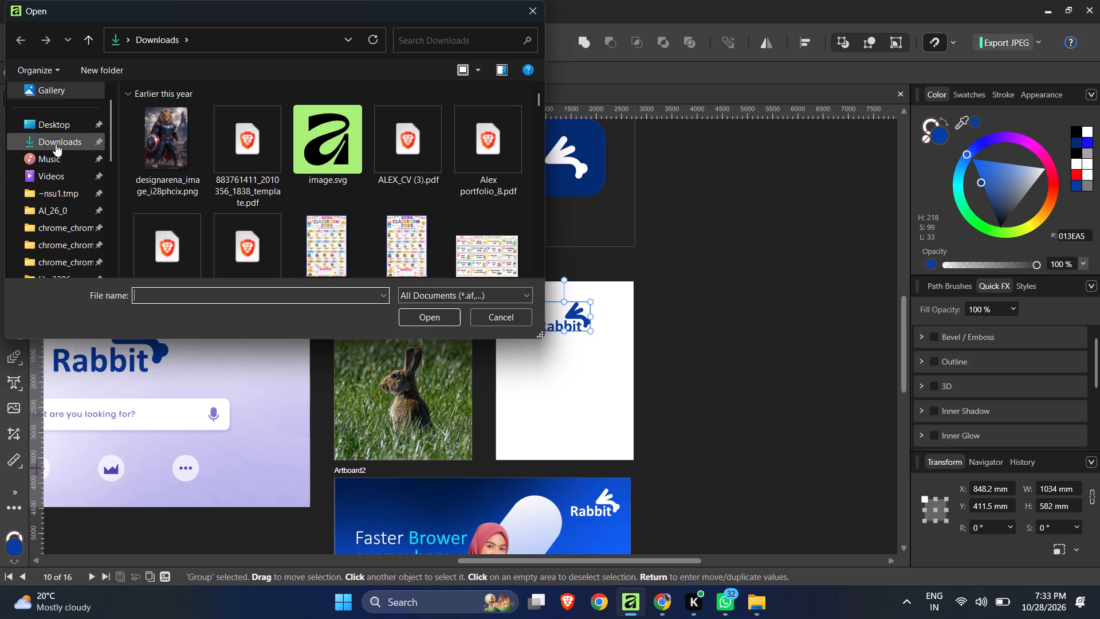
Place the cut-out man photo oUV5qGw4ZqWEsfeasSCOh_IkcLGRrV (1).png from Downloads below the blue logo, about 1536 by 2305 mm, reaching the artboard's bottom edge.
{"action": "left_click", "coordinate": [56, 144]}
{"action": "scroll", "coordinate": [381, 199], "scroll_direction": "down", "scroll_amount": 3}
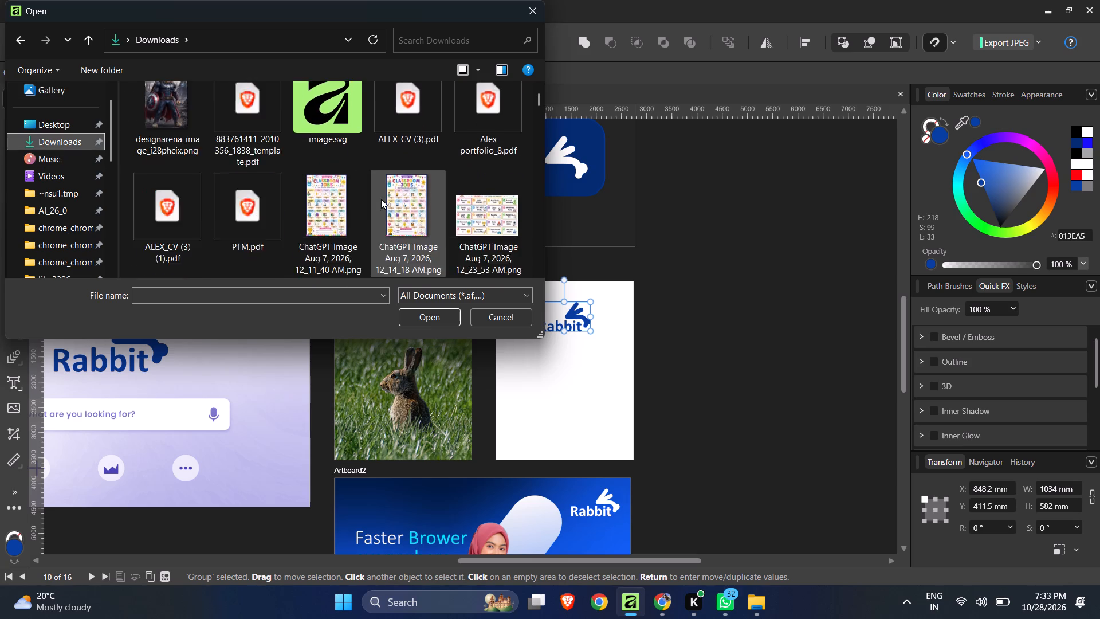
{"action": "scroll", "coordinate": [381, 199], "scroll_direction": "down", "scroll_amount": 18}
{"action": "scroll", "coordinate": [382, 199], "scroll_direction": "down", "scroll_amount": 5}
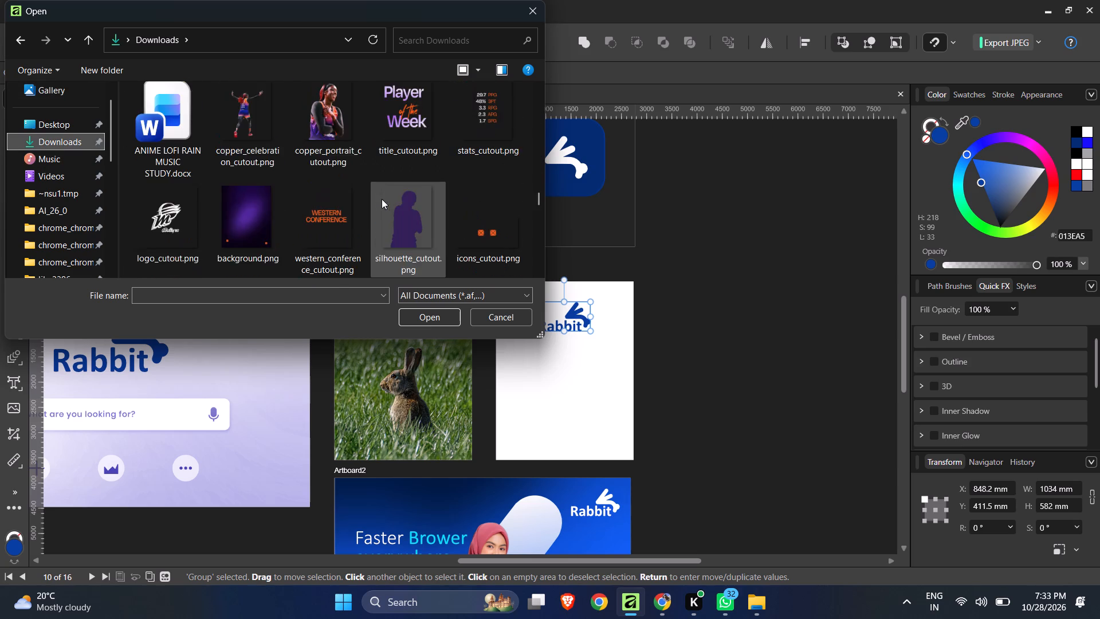
{"action": "scroll", "coordinate": [382, 199], "scroll_direction": "down", "scroll_amount": 14}
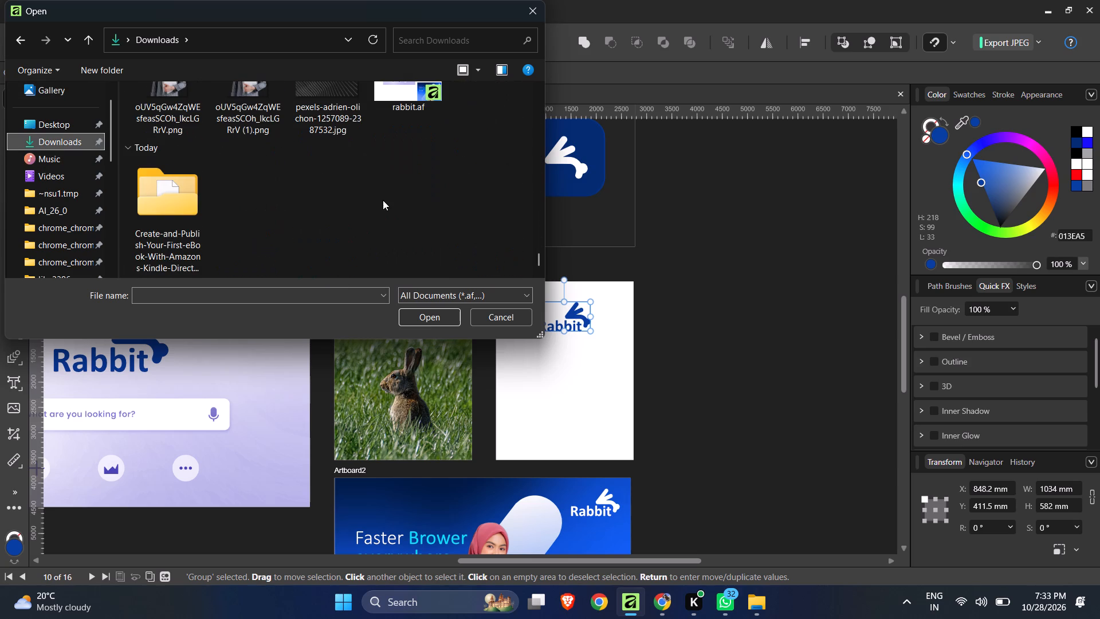
{"action": "scroll", "coordinate": [342, 183], "scroll_direction": "up", "scroll_amount": 2}
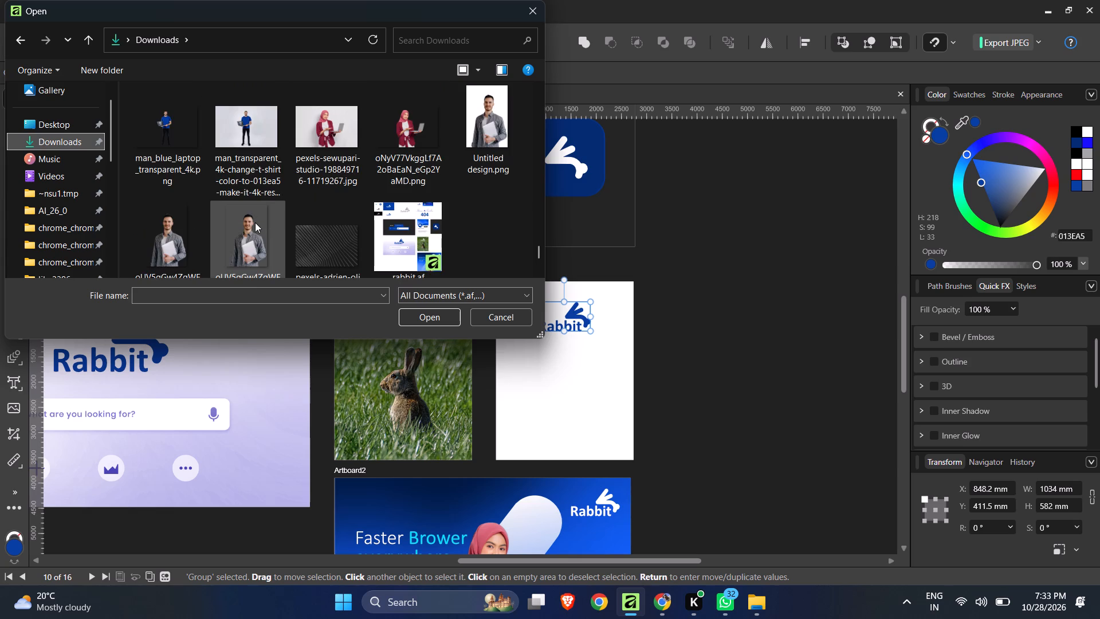
{"action": "left_click", "coordinate": [444, 315]}
{"action": "left_click", "coordinate": [453, 322]}
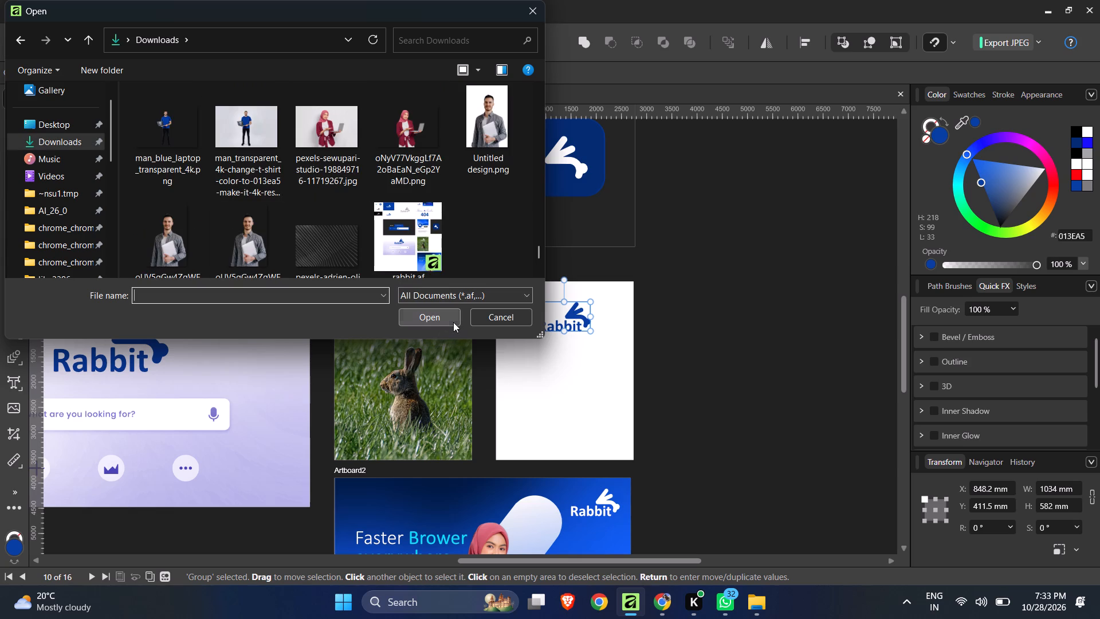
{"action": "left_click", "coordinate": [270, 249]}
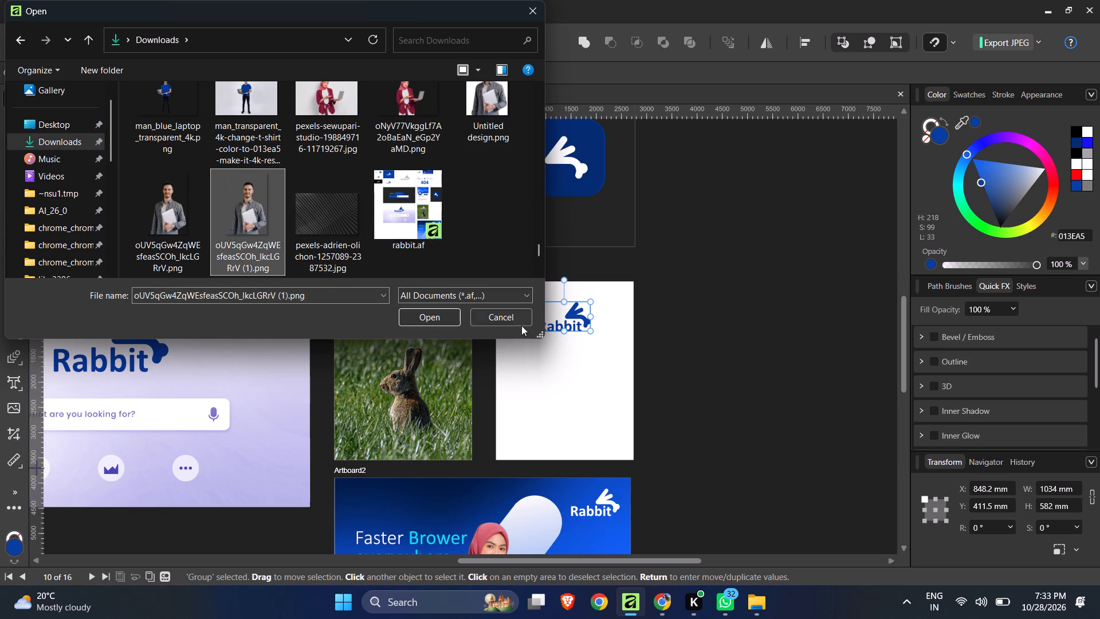
{"action": "left_click", "coordinate": [418, 317]}
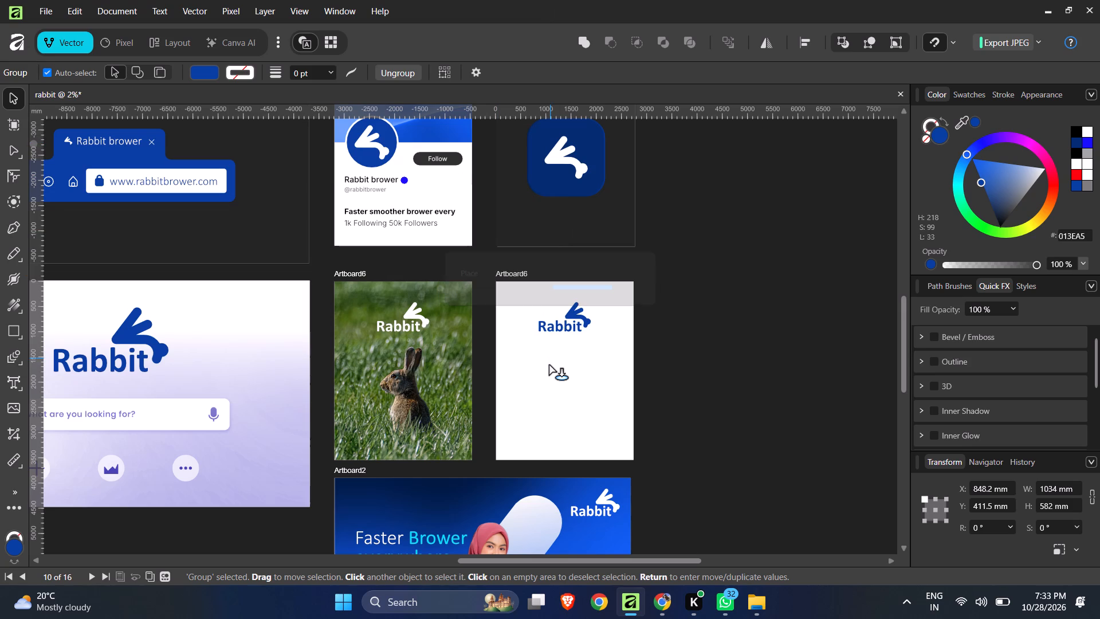
{"action": "left_click_drag", "start_coordinate": [507, 343], "coordinate": [546, 395]}
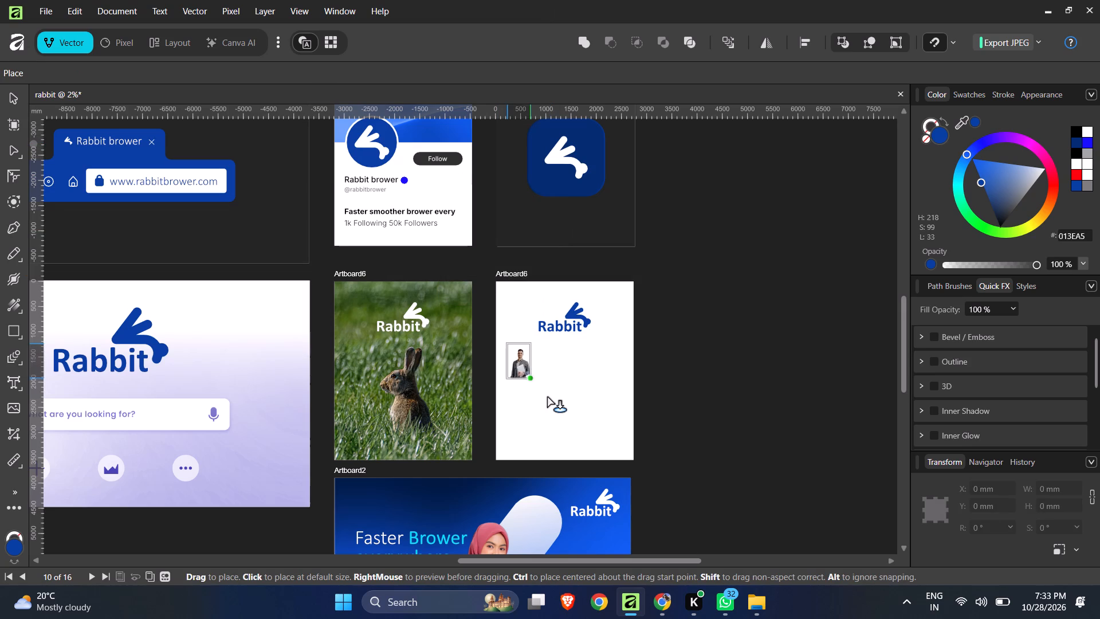
{"action": "left_click_drag", "start_coordinate": [546, 395], "coordinate": [606, 447]}
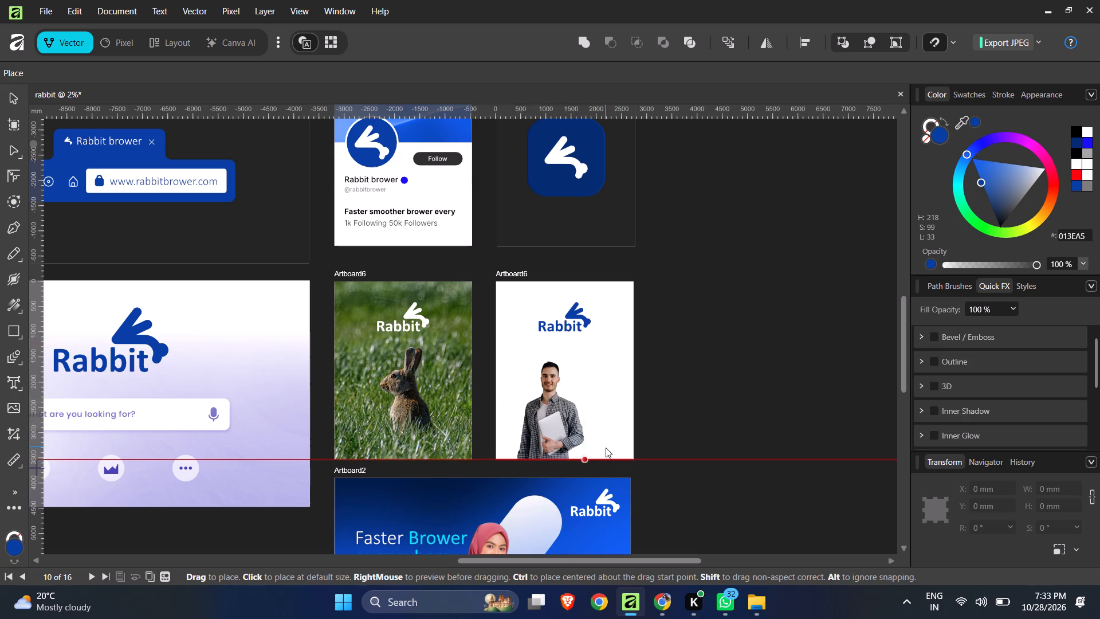
Enlarge the man photo to about 2529 by 3793 mm and centre it horizontally on the artboard, keeping its base on the bottom edge.
{"action": "left_click", "coordinate": [10, 100]}
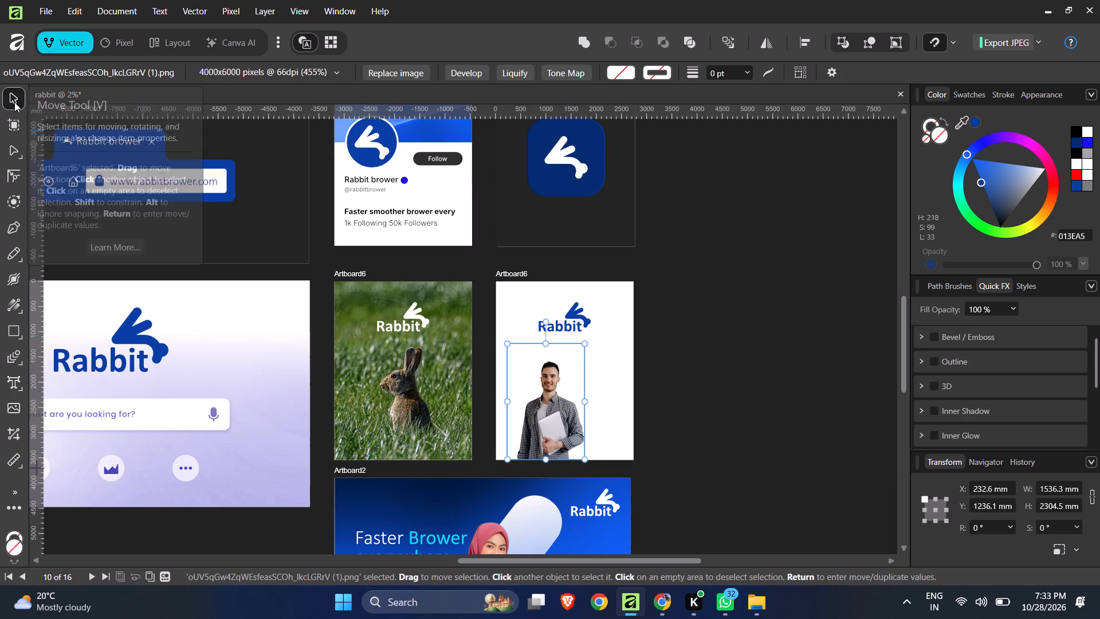
{"action": "left_click_drag", "start_coordinate": [549, 346], "coordinate": [549, 339]}
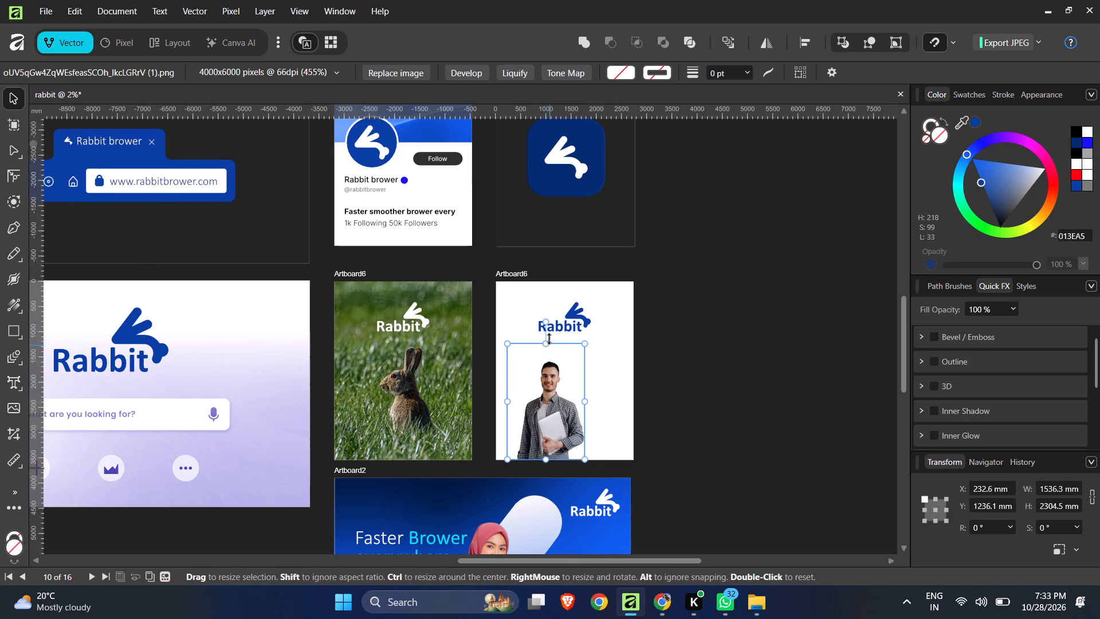
{"action": "left_click_drag", "start_coordinate": [549, 339], "coordinate": [559, 281]}
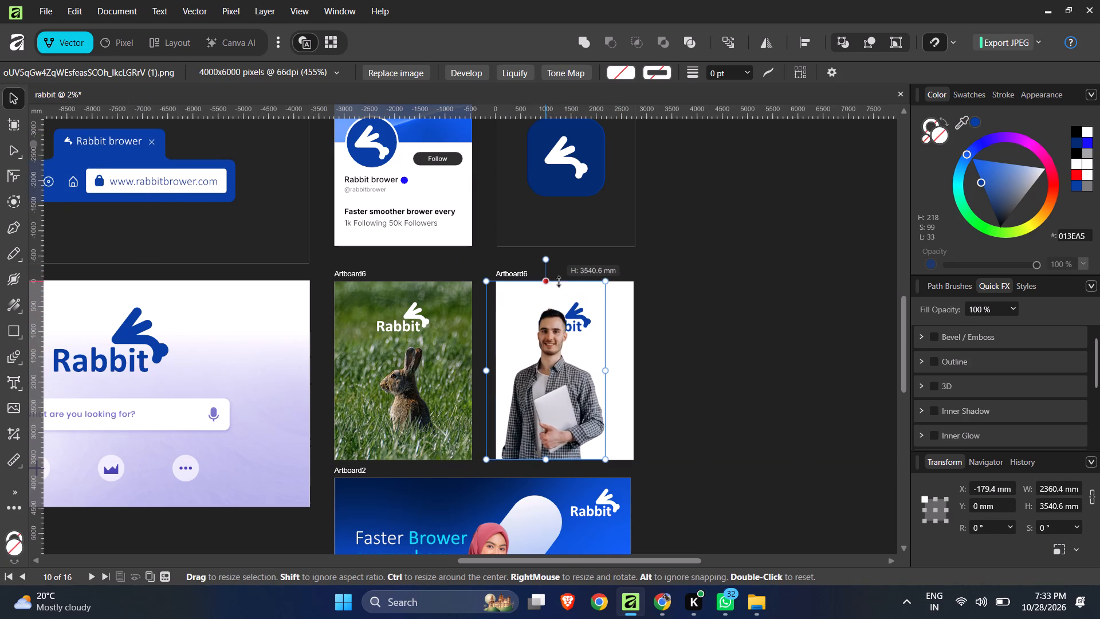
{"action": "left_click_drag", "start_coordinate": [559, 281], "coordinate": [579, 271]}
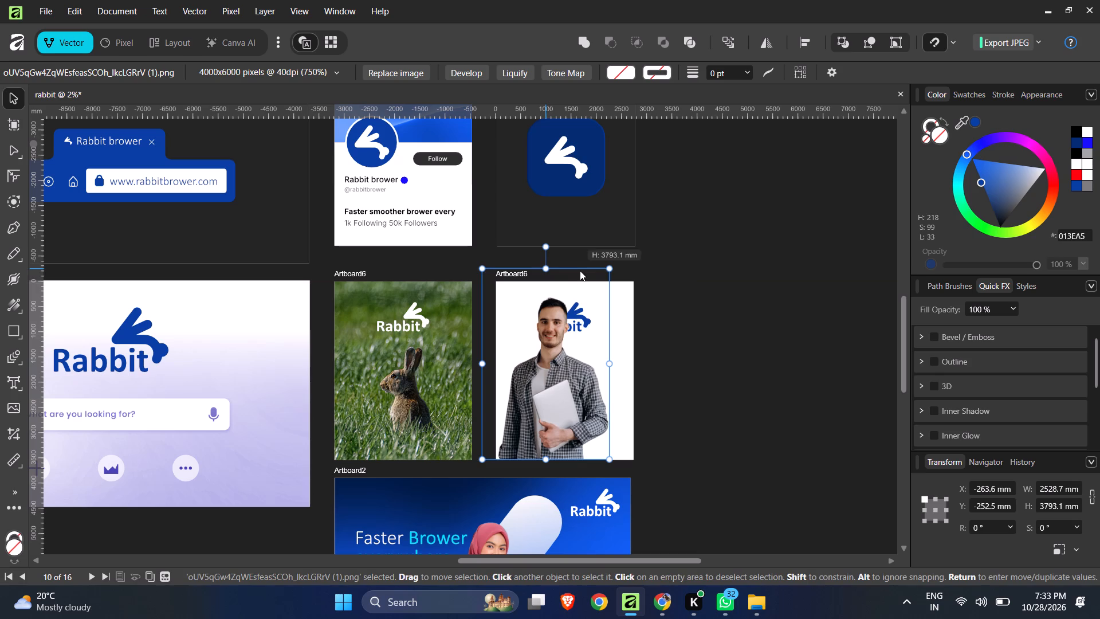
{"action": "left_click_drag", "start_coordinate": [548, 365], "coordinate": [558, 365]}
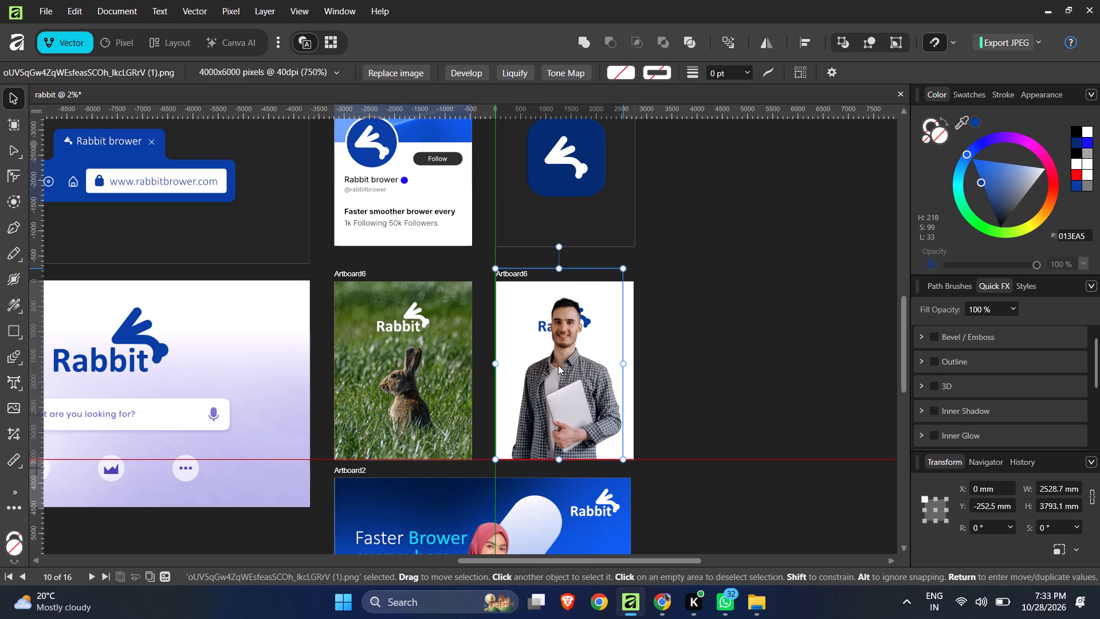
{"action": "left_click_drag", "start_coordinate": [558, 365], "coordinate": [571, 365]}
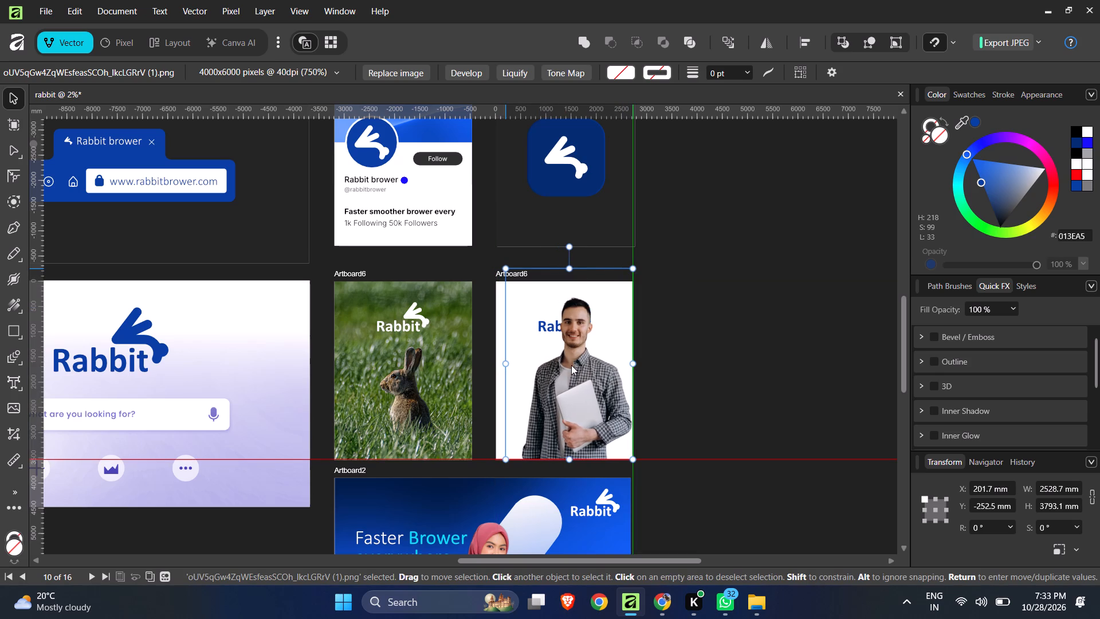
{"action": "left_click_drag", "start_coordinate": [571, 365], "coordinate": [563, 365]}
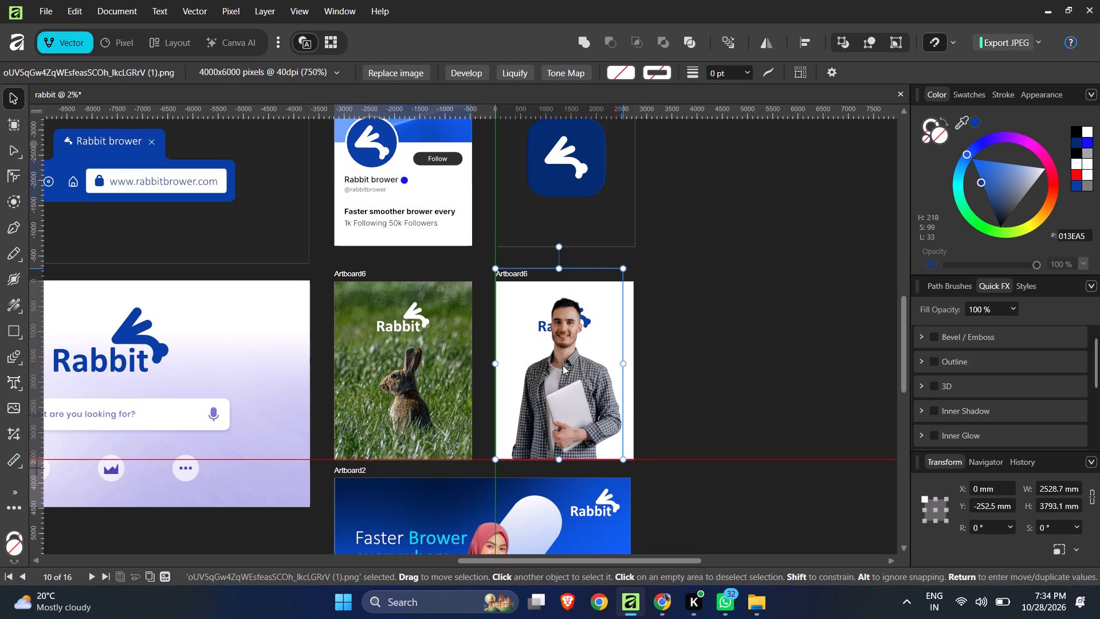
{"action": "left_click_drag", "start_coordinate": [563, 365], "coordinate": [564, 365]}
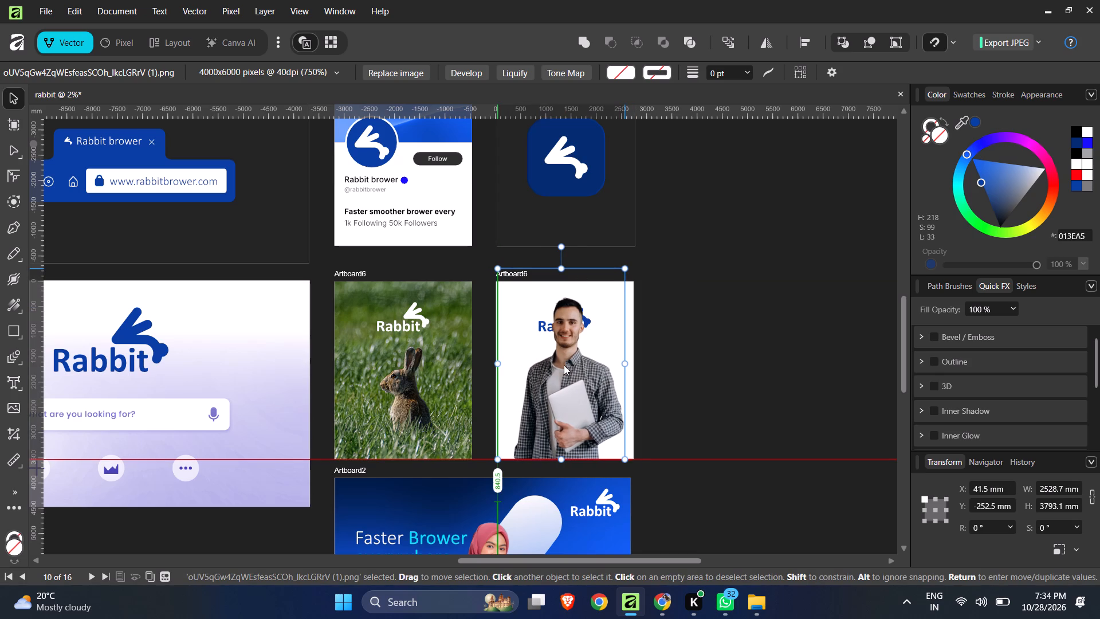
{"action": "left_click_drag", "start_coordinate": [564, 365], "coordinate": [567, 365]}
Bring the blue Rabbit logo to the front, above the man photo.
{"action": "left_click", "coordinate": [741, 305]}
{"action": "left_click_drag", "start_coordinate": [741, 303], "coordinate": [564, 335]}
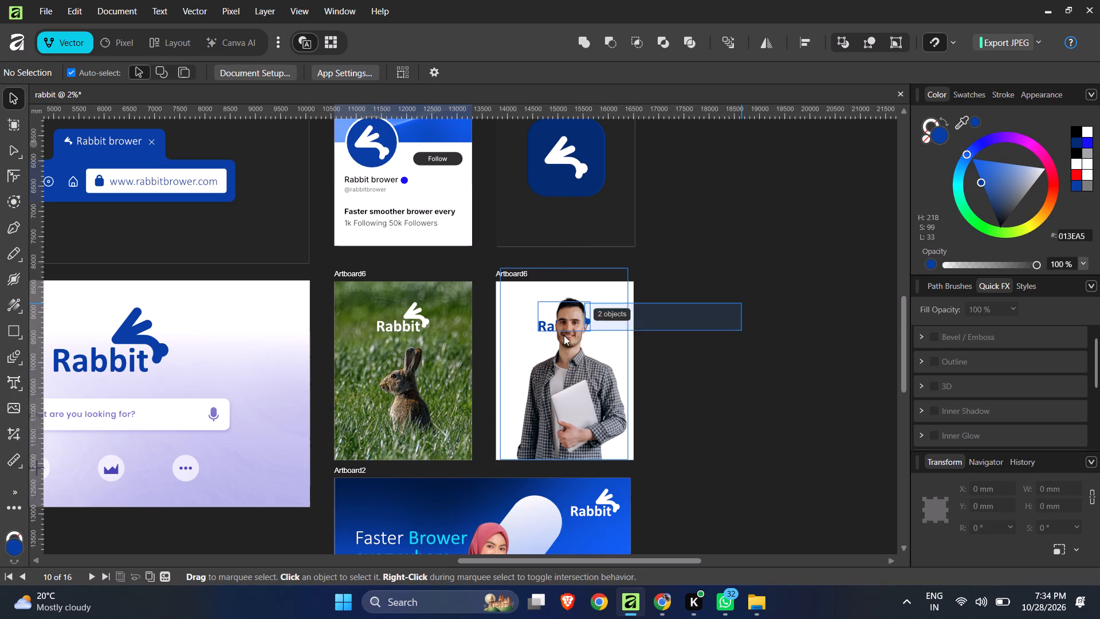
{"action": "left_click_drag", "start_coordinate": [564, 335], "coordinate": [504, 354]}
{"action": "left_click", "coordinate": [545, 405], "text": "shift"}
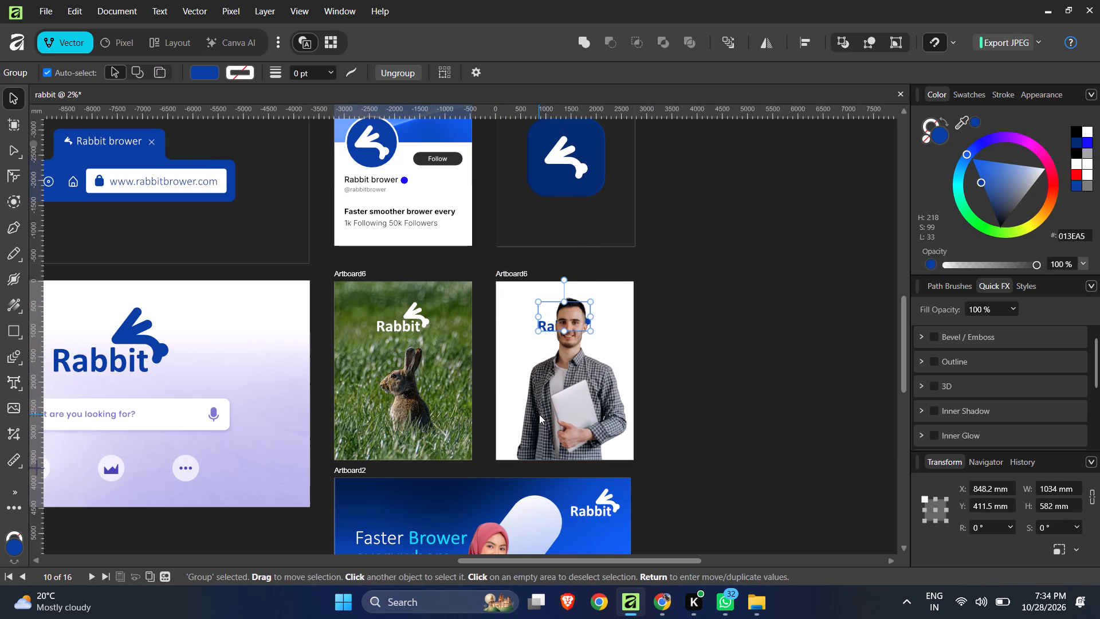
{"action": "key", "text": "ctrl+shift+bracketright"}
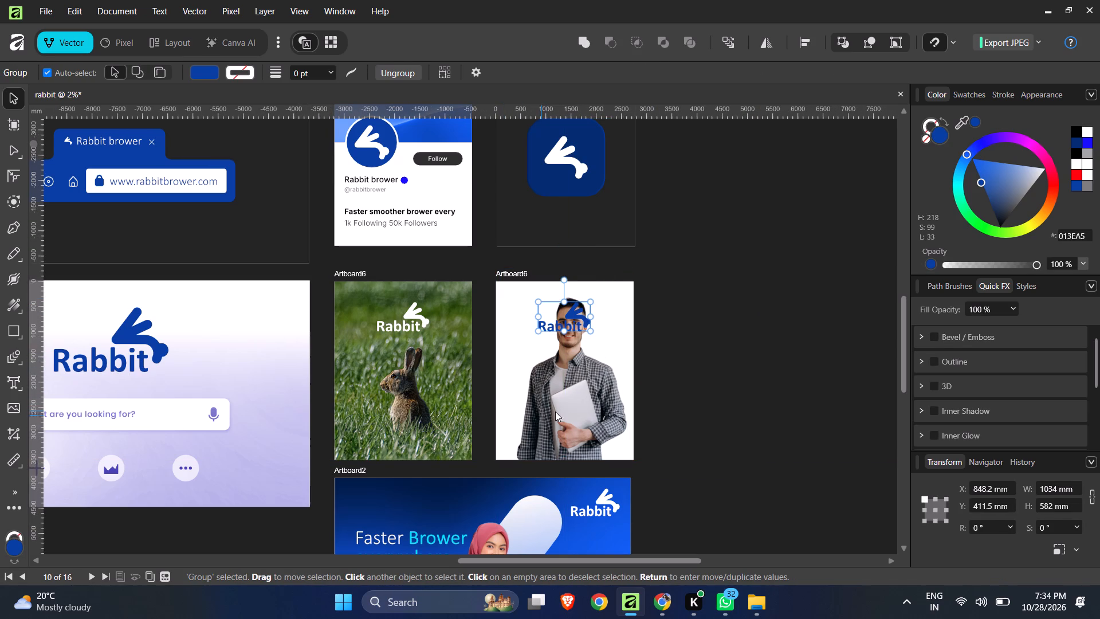
Shrink the blue Rabbit logo on the man poster to about 643 by 362 mm.
{"action": "left_click_drag", "start_coordinate": [575, 315], "coordinate": [635, 327]}
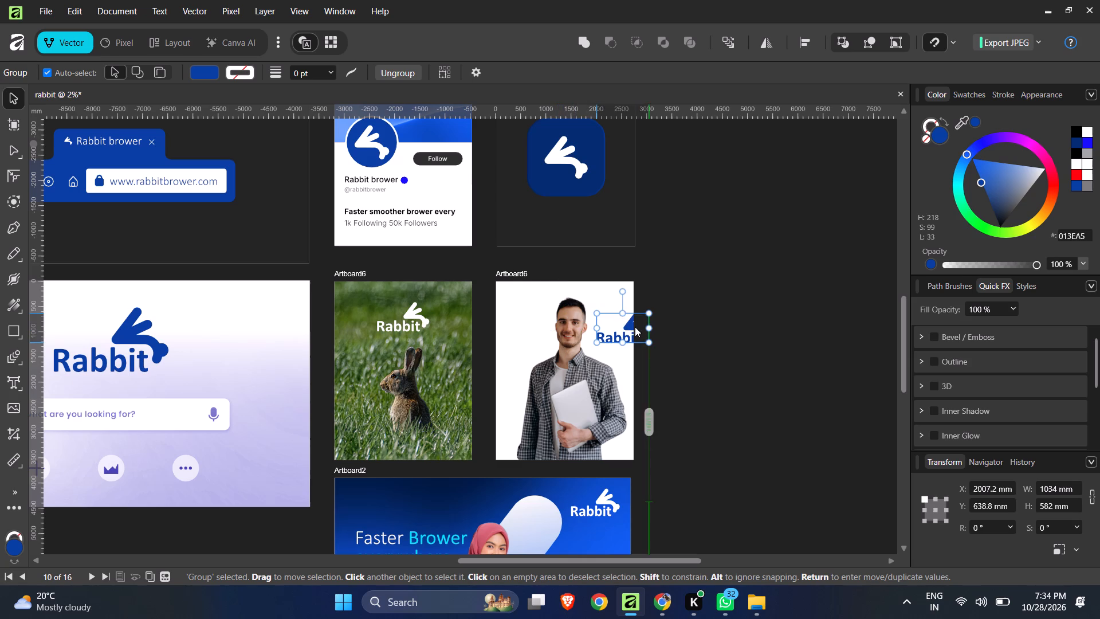
{"action": "left_click_drag", "start_coordinate": [635, 327], "coordinate": [541, 307]}
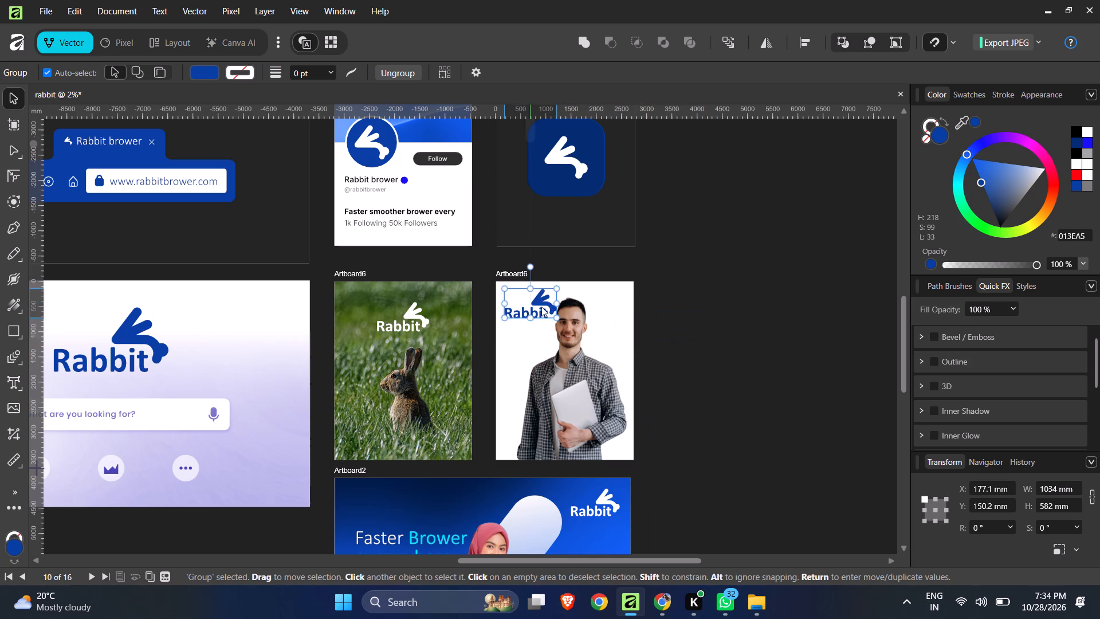
{"action": "left_click_drag", "start_coordinate": [541, 307], "coordinate": [540, 337]}
{"action": "left_click_drag", "start_coordinate": [560, 356], "coordinate": [543, 339]}
{"action": "left_click_drag", "start_coordinate": [525, 331], "coordinate": [539, 324]}
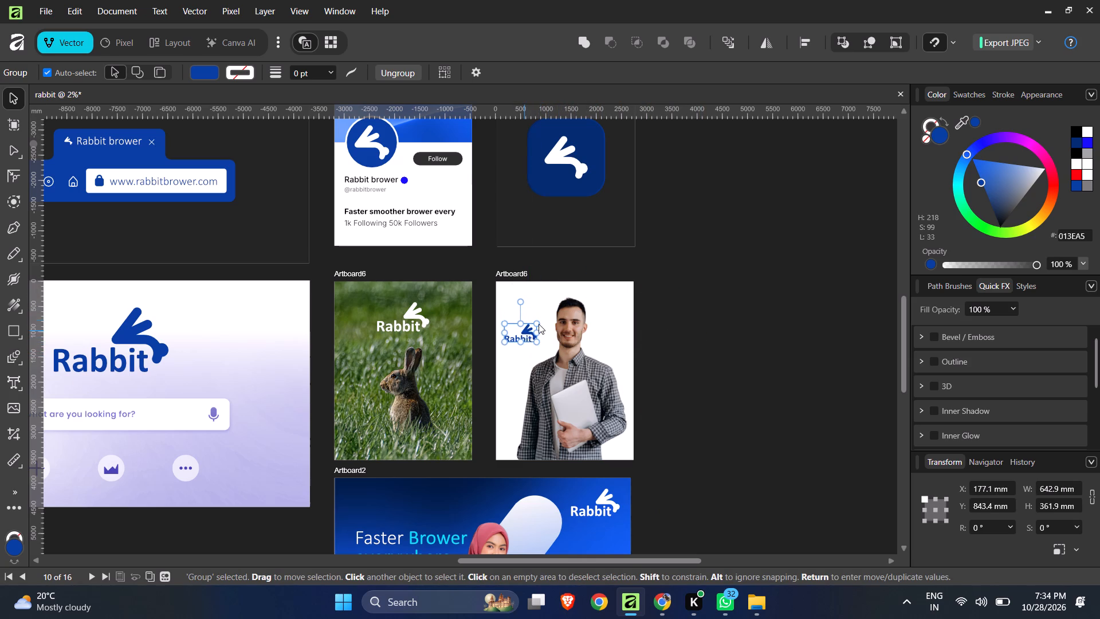
Position the small blue logo in the poster's upper-right corner, at X about 1987 mm and Y about 115 mm.
{"action": "left_click_drag", "start_coordinate": [539, 324], "coordinate": [609, 302]}
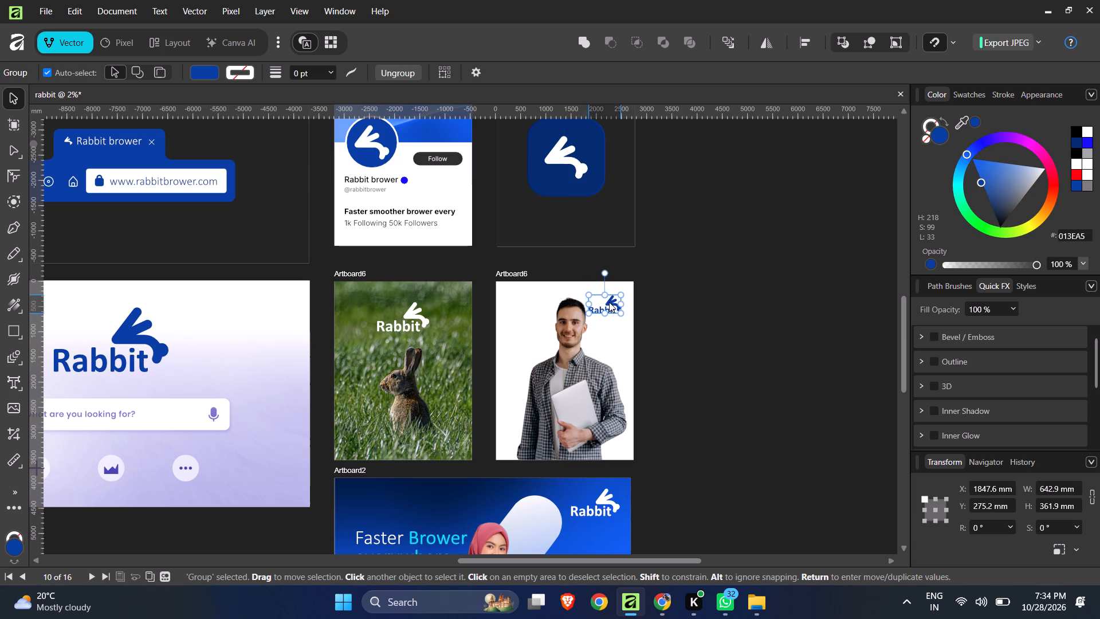
{"action": "left_click_drag", "start_coordinate": [609, 302], "coordinate": [612, 299]}
{"action": "left_click", "coordinate": [784, 323]}
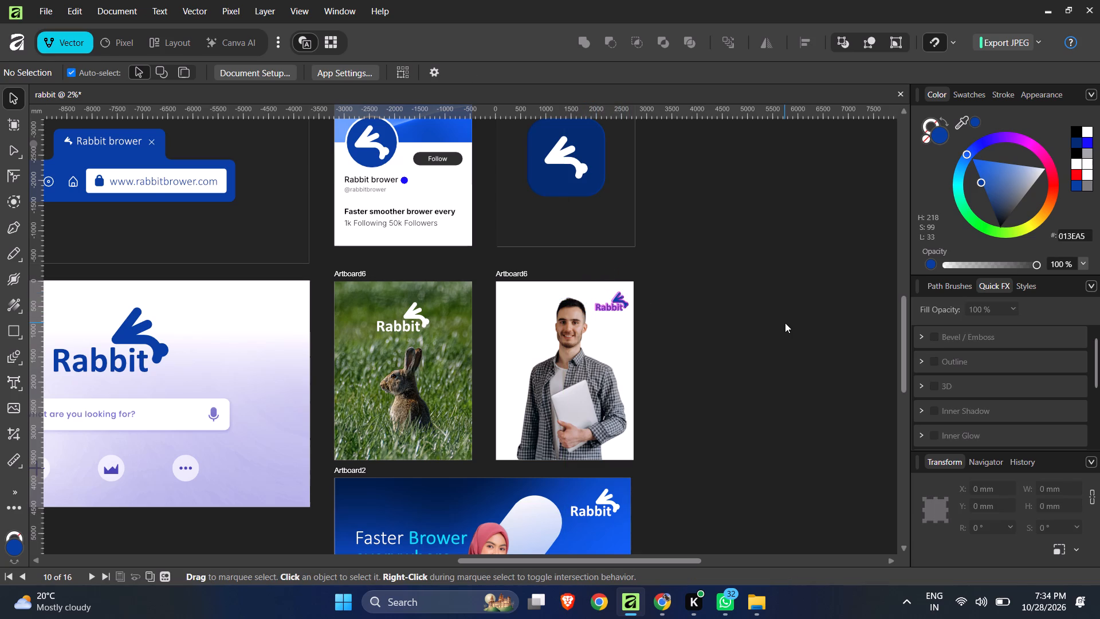
{"action": "scroll", "coordinate": [785, 323], "scroll_direction": "down", "scroll_amount": 2, "text": "ctrl"}
{"action": "scroll", "coordinate": [730, 297], "scroll_direction": "up", "scroll_amount": 10, "text": "ctrl"}
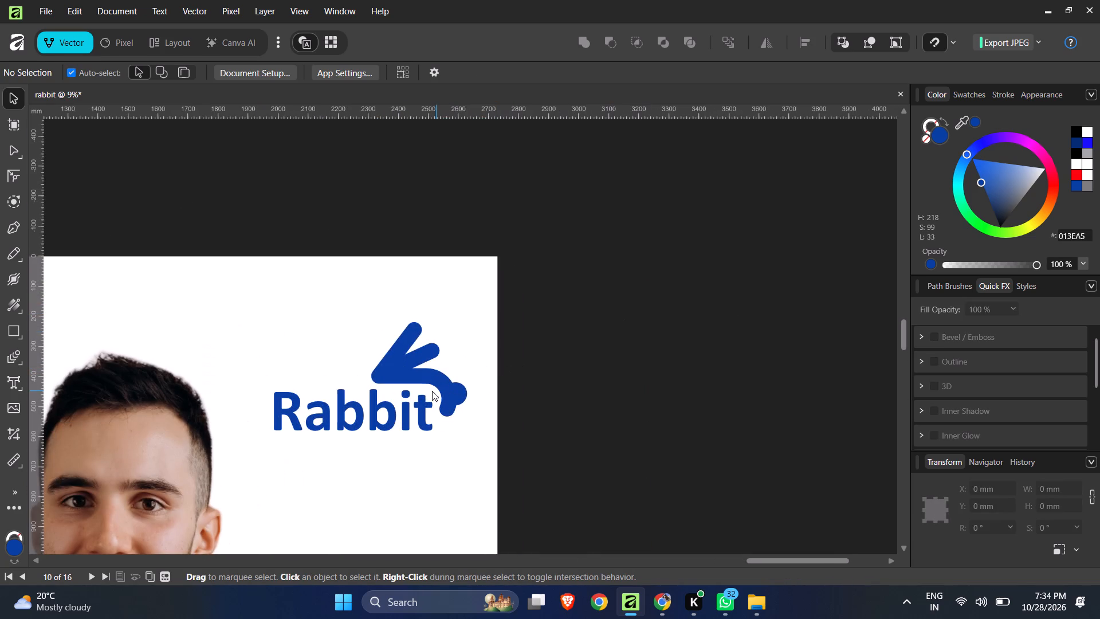
{"action": "left_click_drag", "start_coordinate": [433, 391], "coordinate": [428, 367]}
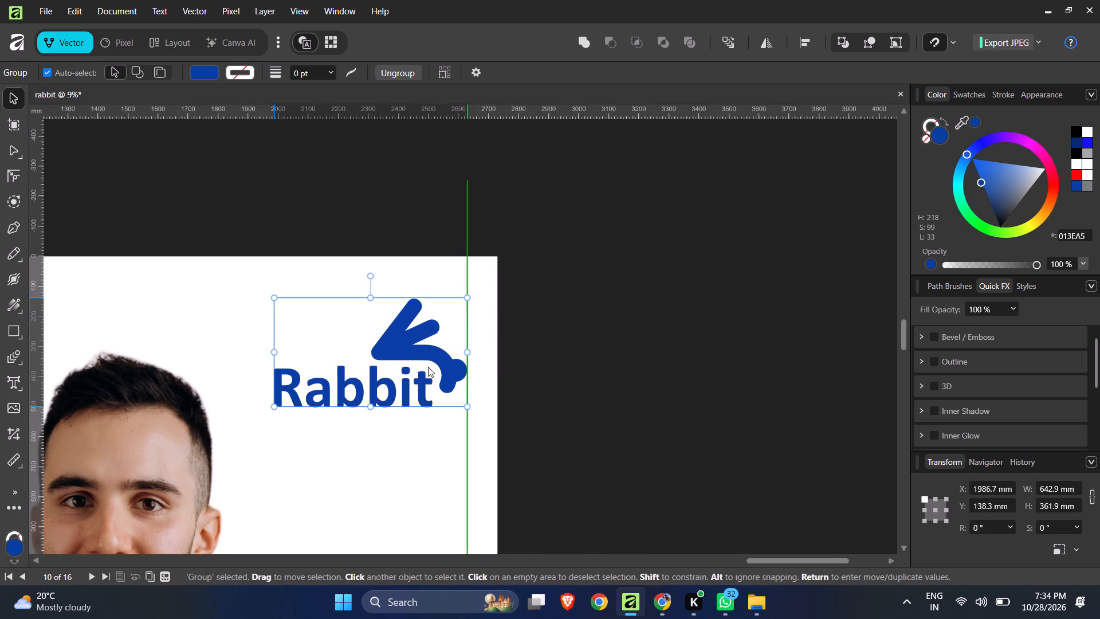
{"action": "left_click_drag", "start_coordinate": [428, 367], "coordinate": [429, 360]}
{"action": "left_click", "coordinate": [673, 366]}
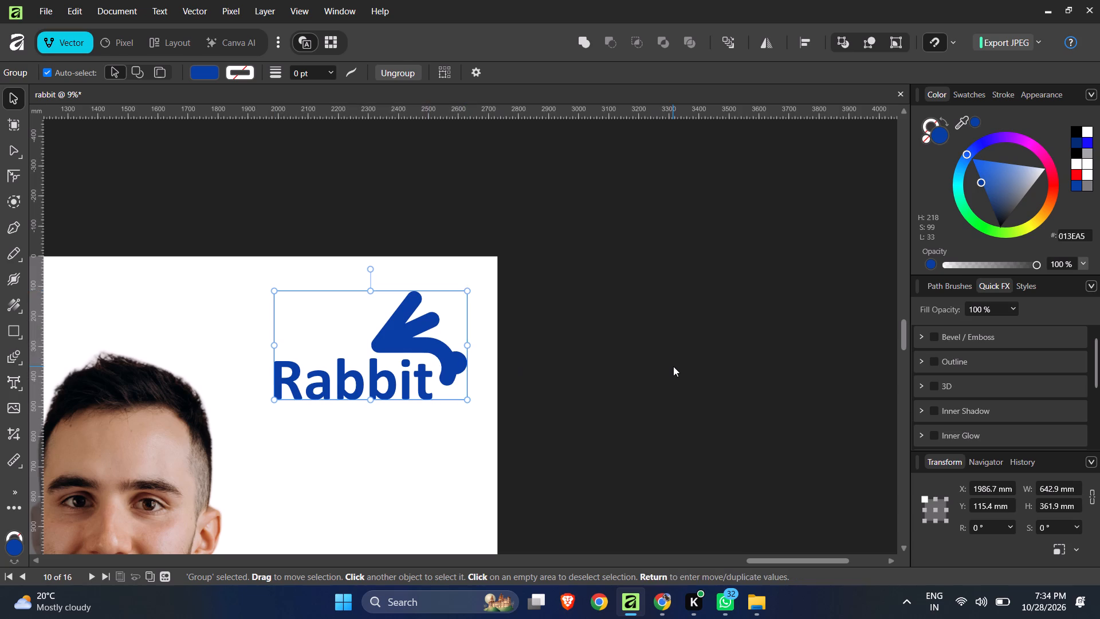
Bring the blue gradient image pexels-didsss-9656151.jpg from the Faster Brower banner over to the man poster, aligned with its left edge.
{"action": "scroll", "coordinate": [673, 366], "scroll_direction": "down", "scroll_amount": 10, "text": "ctrl"}
{"action": "scroll", "coordinate": [675, 453], "scroll_direction": "up", "scroll_amount": 2, "text": "ctrl"}
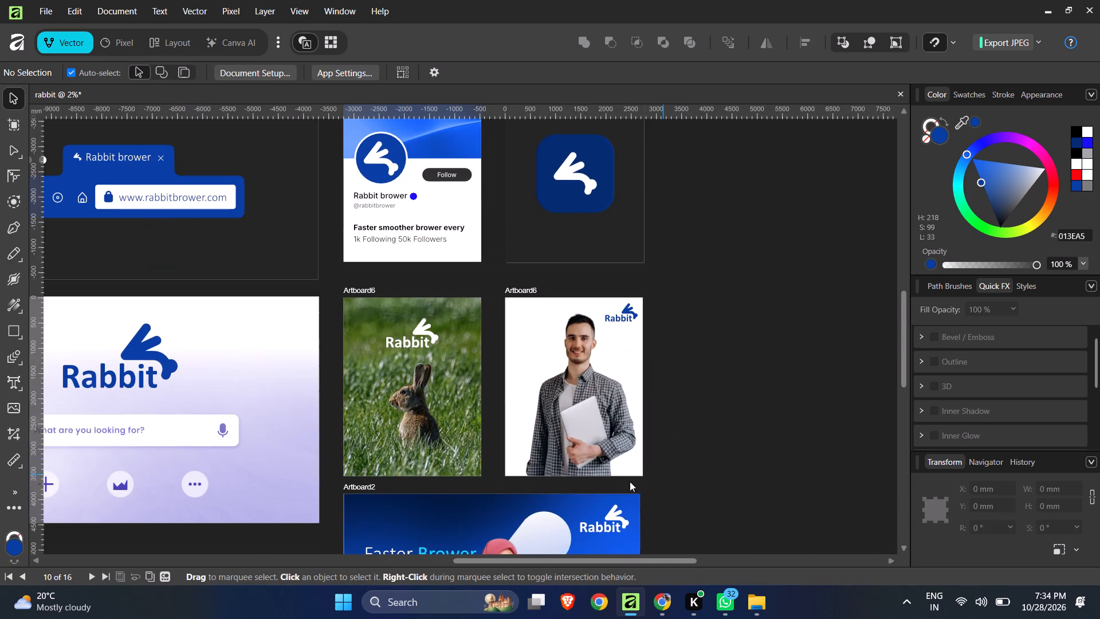
{"action": "left_click", "coordinate": [490, 507]}
{"action": "left_click_drag", "start_coordinate": [481, 507], "coordinate": [612, 383]}
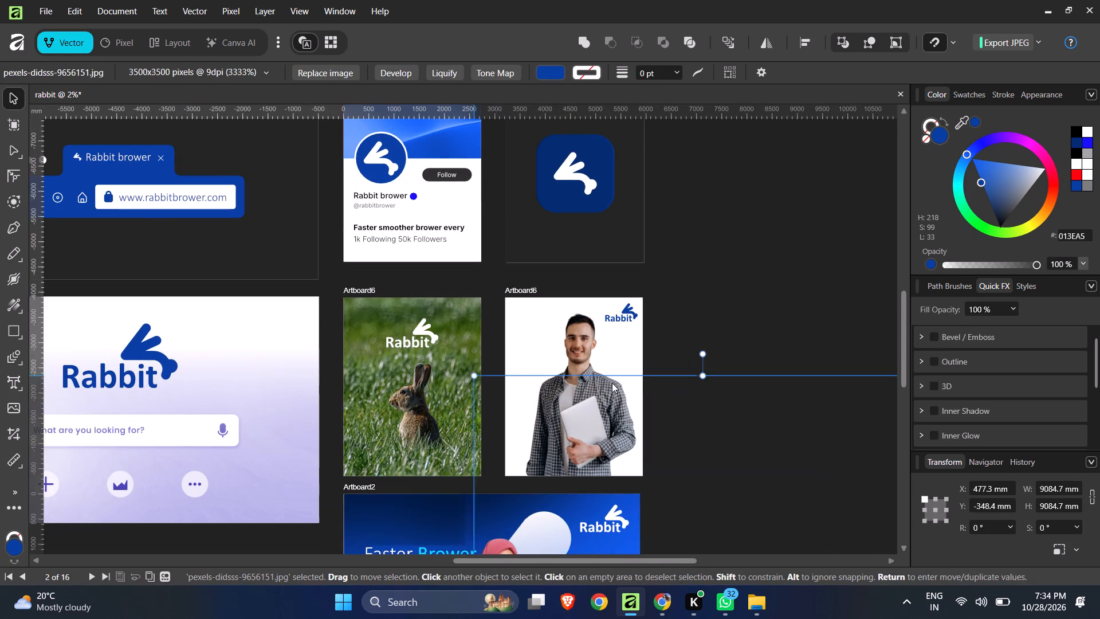
{"action": "left_click_drag", "start_coordinate": [612, 383], "coordinate": [693, 295]}
{"action": "scroll", "coordinate": [454, 319], "scroll_direction": "down", "scroll_amount": 3, "text": "ctrl"}
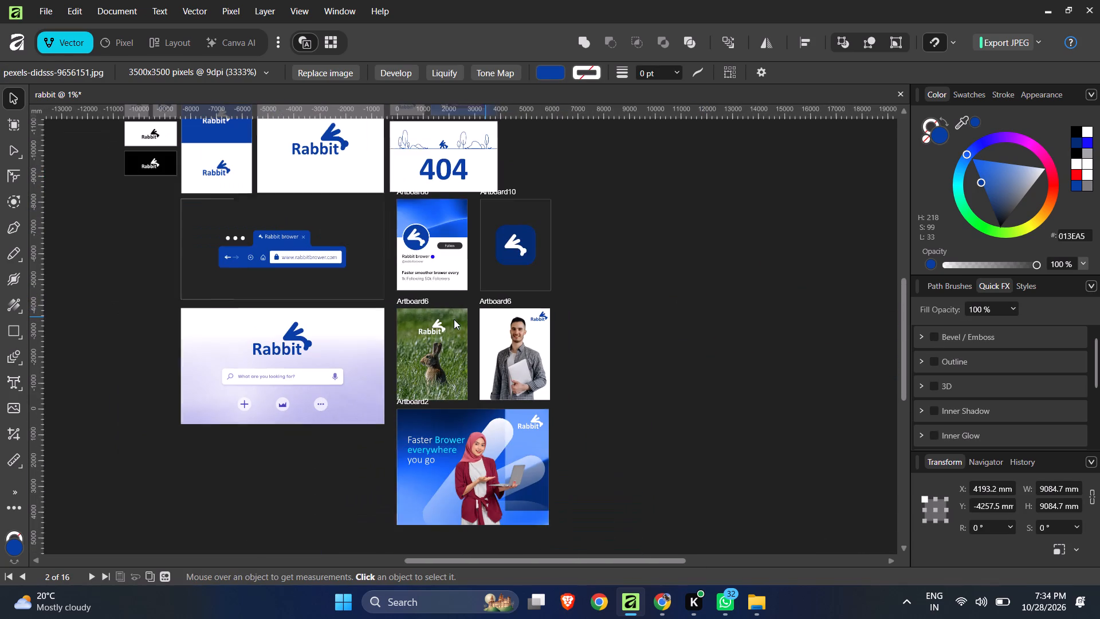
{"action": "left_click_drag", "start_coordinate": [596, 419], "coordinate": [677, 299]}
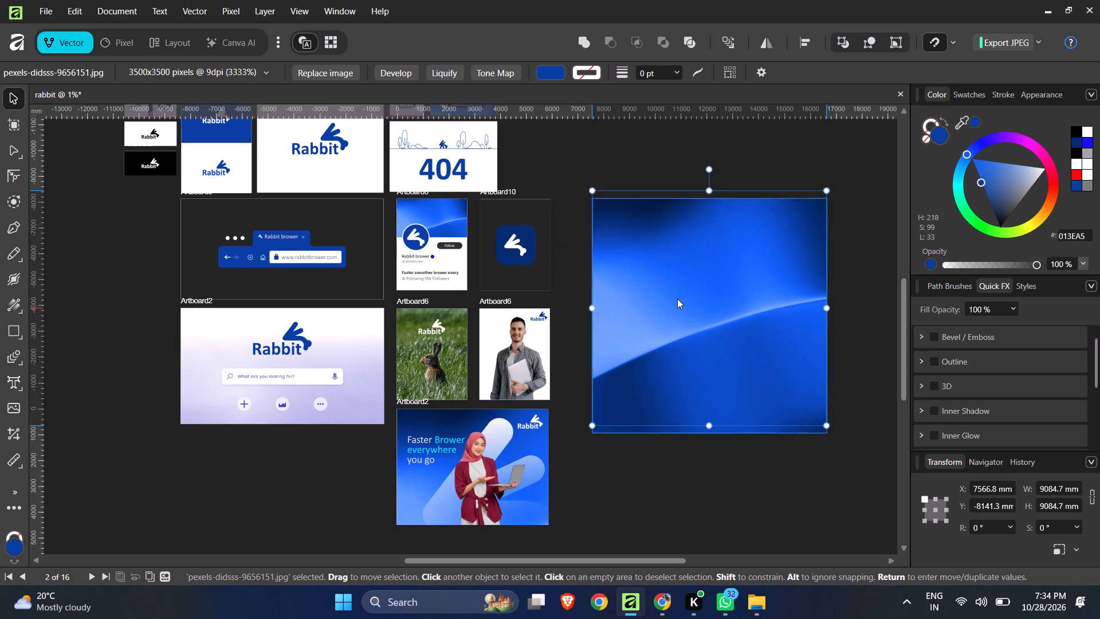
{"action": "left_click_drag", "start_coordinate": [677, 299], "coordinate": [567, 290]}
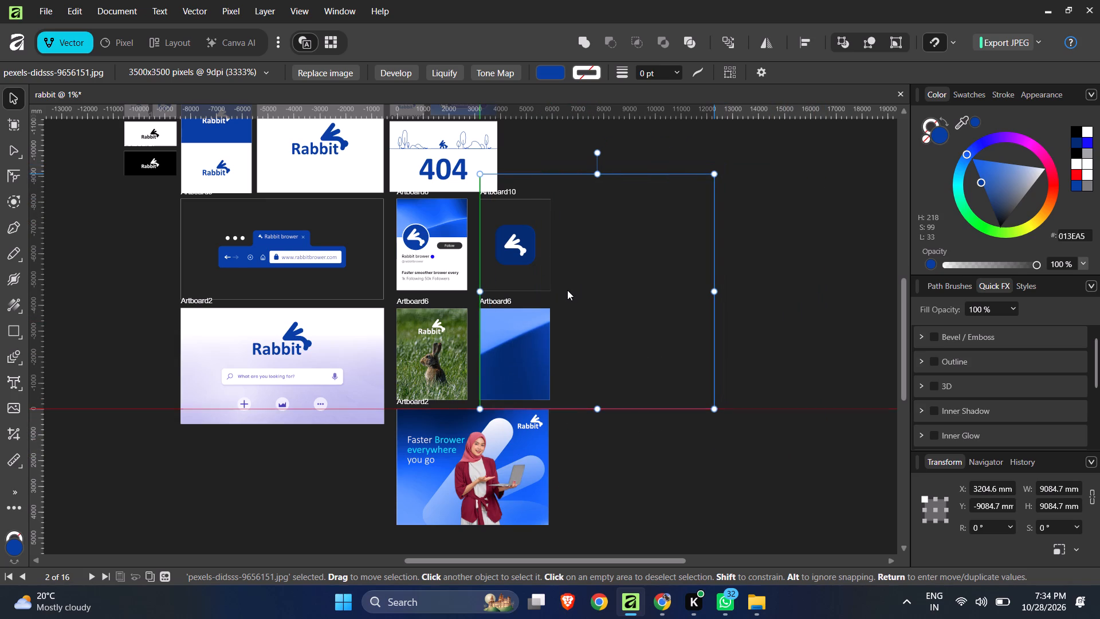
{"action": "left_click_drag", "start_coordinate": [567, 290], "coordinate": [567, 291]}
Shrink the blue gradient image to about 3541 mm square, matching the man poster's height.
{"action": "left_click_drag", "start_coordinate": [713, 173], "coordinate": [599, 320]}
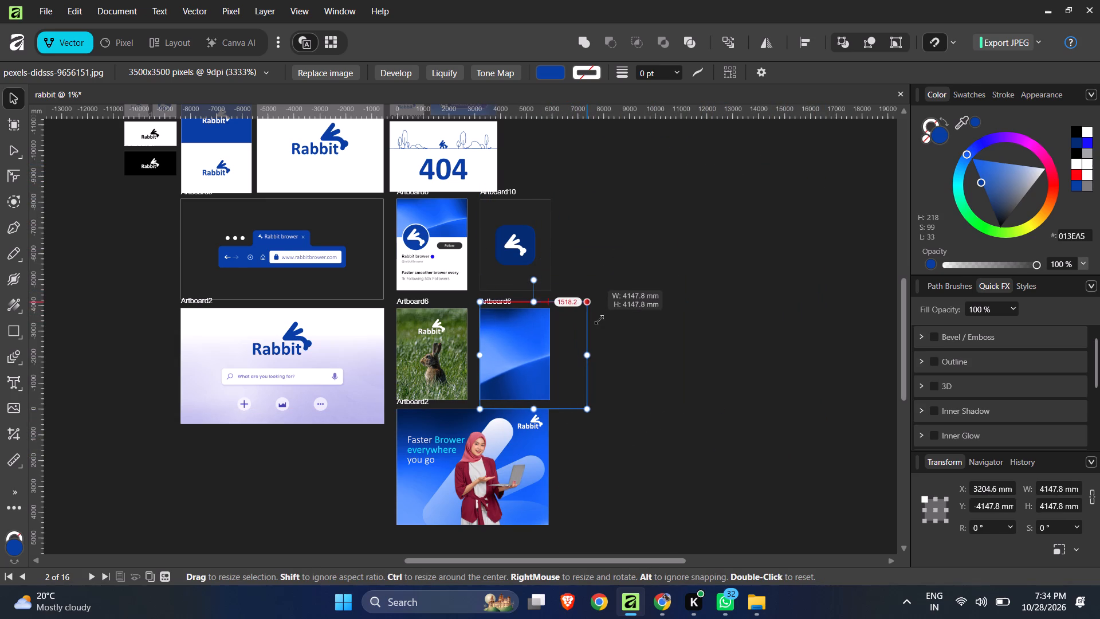
{"action": "left_click_drag", "start_coordinate": [599, 320], "coordinate": [596, 324]}
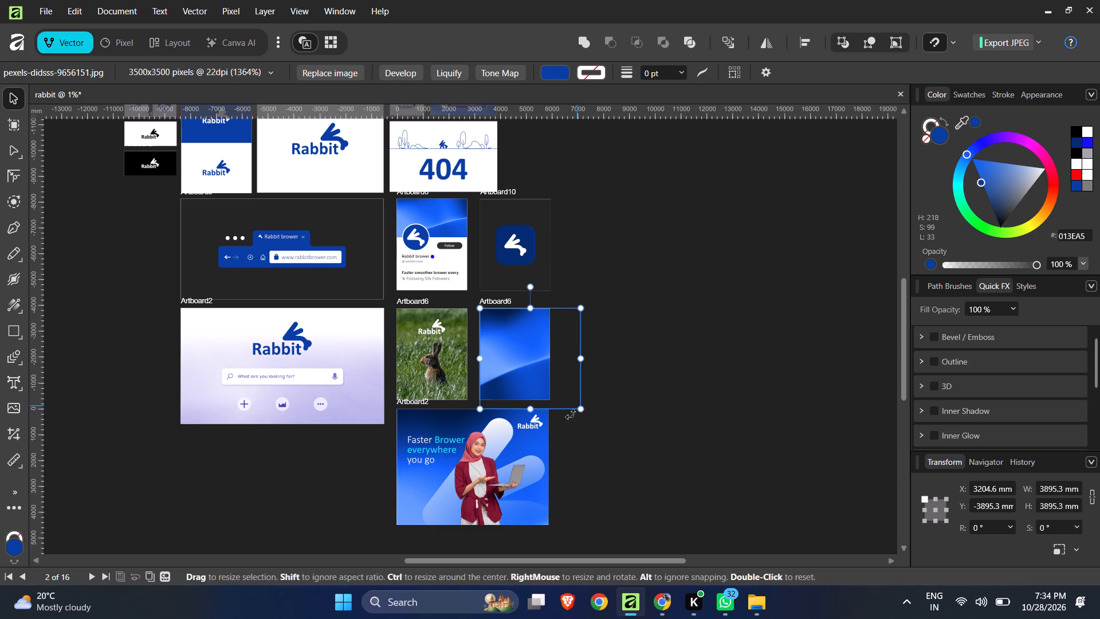
{"action": "left_click_drag", "start_coordinate": [580, 414], "coordinate": [574, 401]}
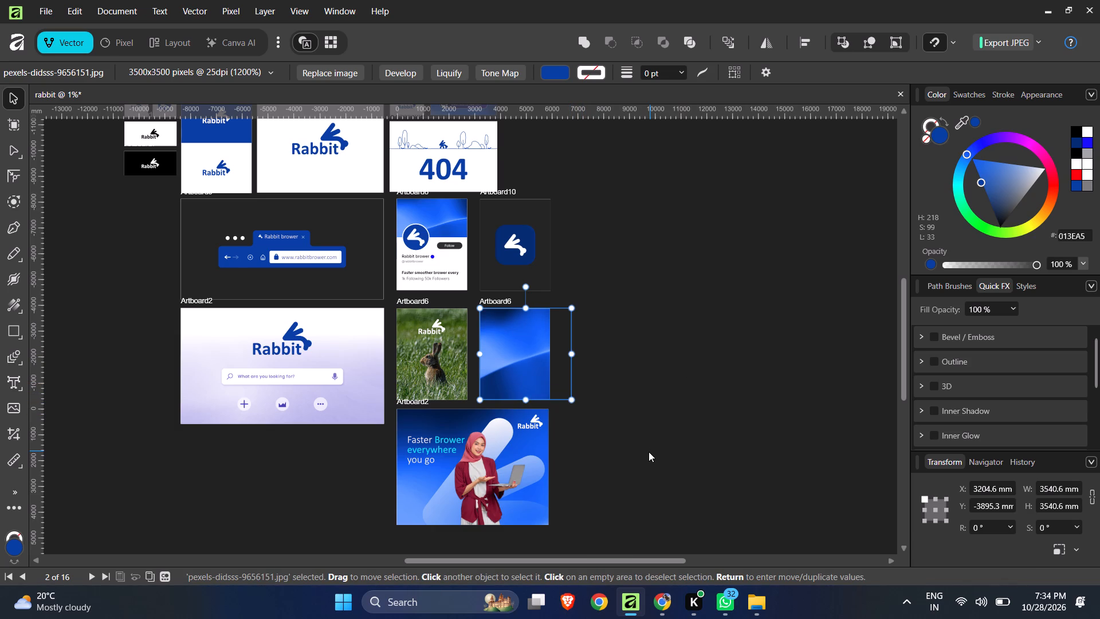
Send the blue gradient image to the back, behind the man photo and the Rabbit logo.
{"action": "key", "text": "ctrl+shift+bracketleft"}
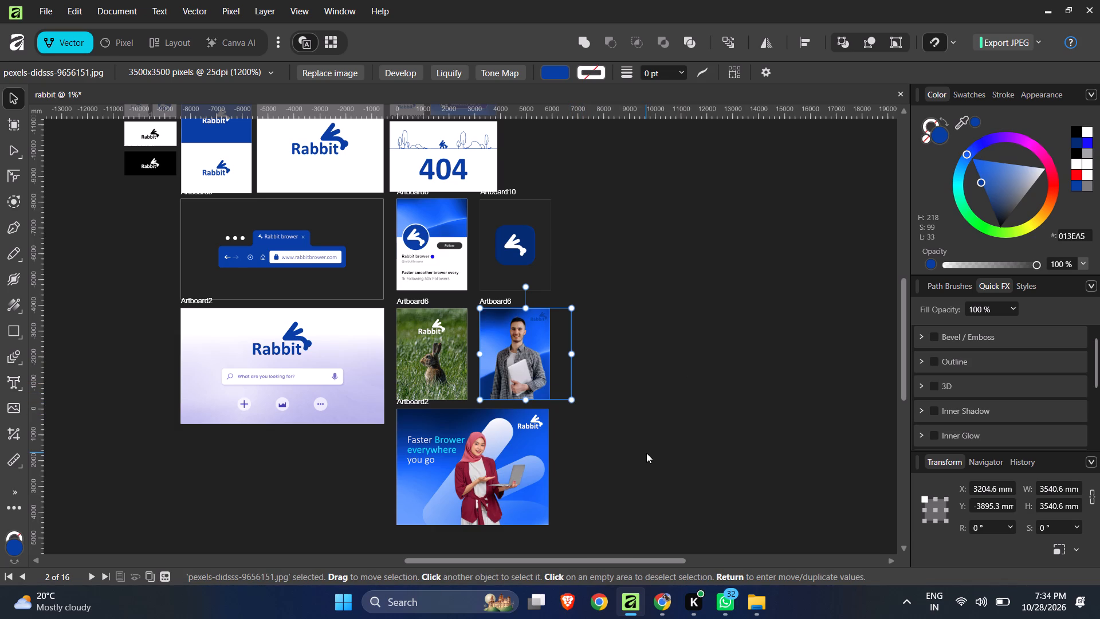
{"action": "left_click", "coordinate": [655, 420]}
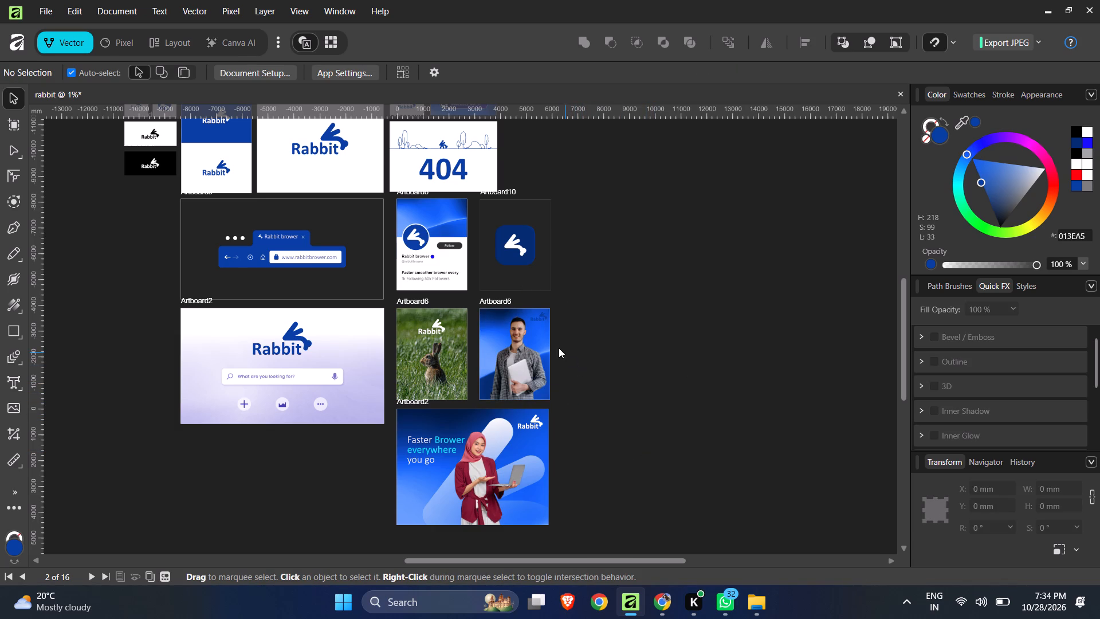
Move the small blue Rabbit logo to the man poster's upper-left corner, at X about 287 mm and Y about 197 mm.
{"action": "scroll", "coordinate": [519, 318], "scroll_direction": "up", "scroll_amount": 14, "text": "ctrl"}
{"action": "scroll", "coordinate": [518, 316], "scroll_direction": "down", "scroll_amount": 5, "text": "ctrl"}
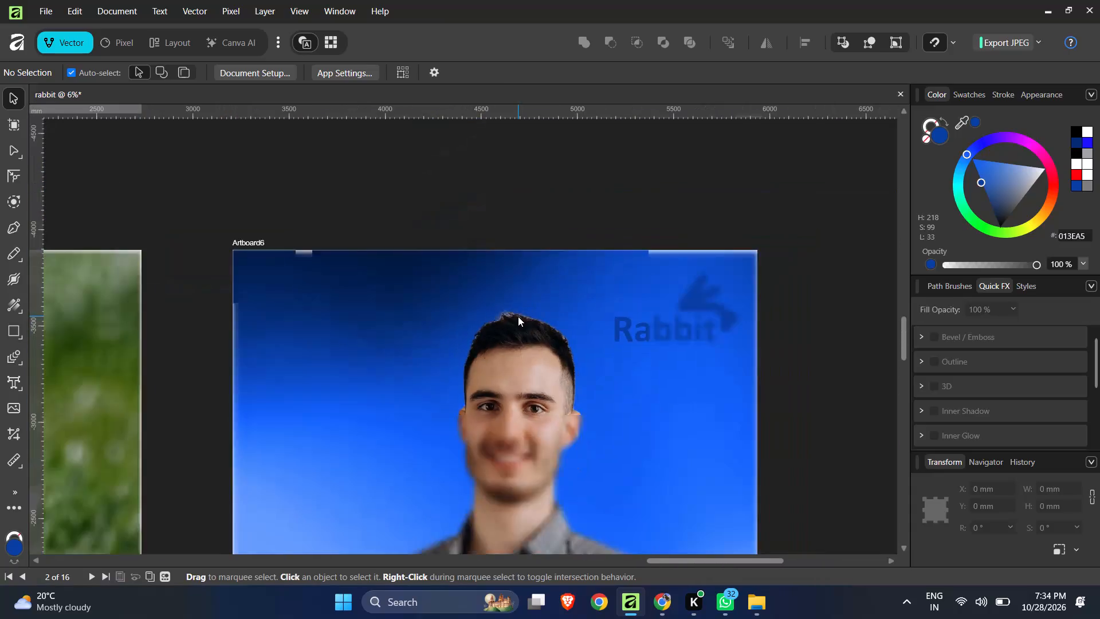
{"action": "scroll", "coordinate": [518, 316], "scroll_direction": "down", "scroll_amount": 6, "text": "ctrl"}
{"action": "scroll", "coordinate": [518, 316], "scroll_direction": "up", "scroll_amount": 1, "text": "ctrl"}
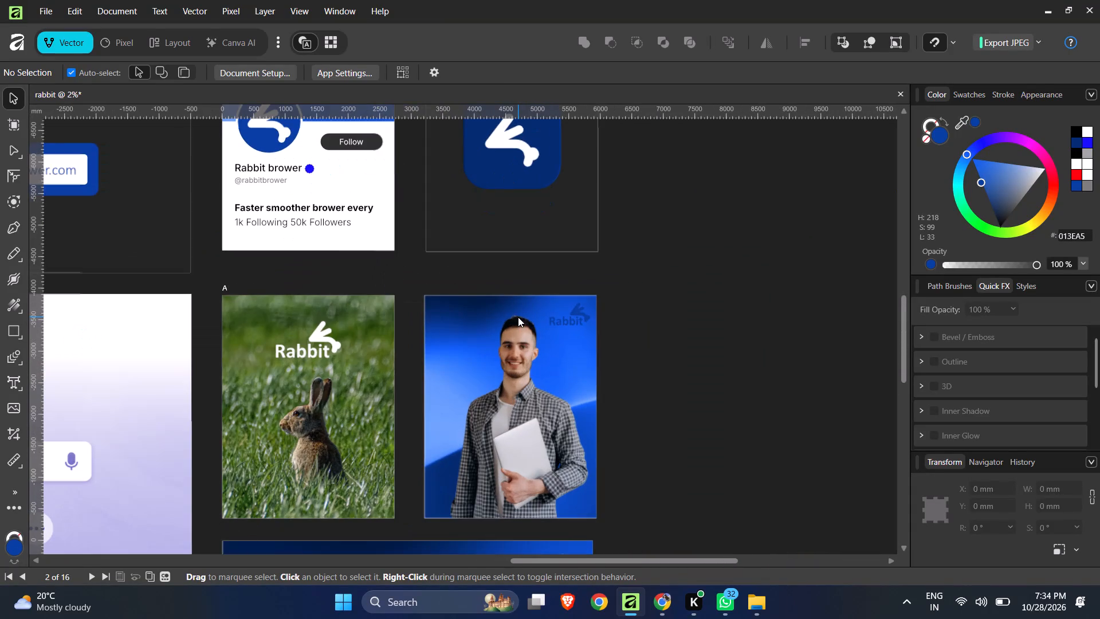
{"action": "left_click", "coordinate": [560, 316]}
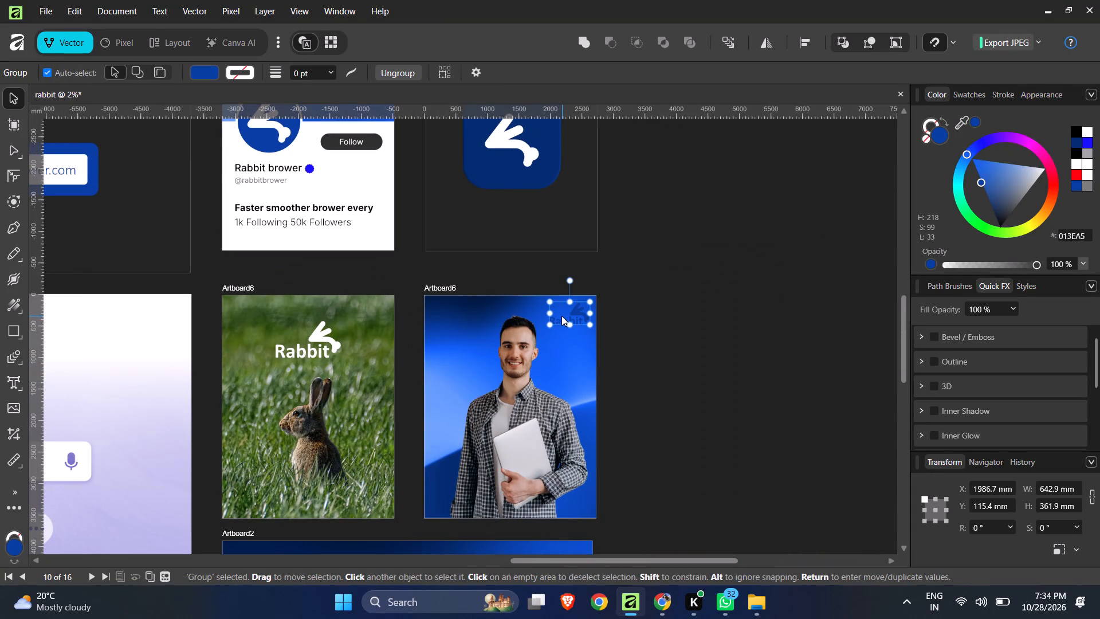
{"action": "left_click_drag", "start_coordinate": [577, 311], "coordinate": [461, 316]}
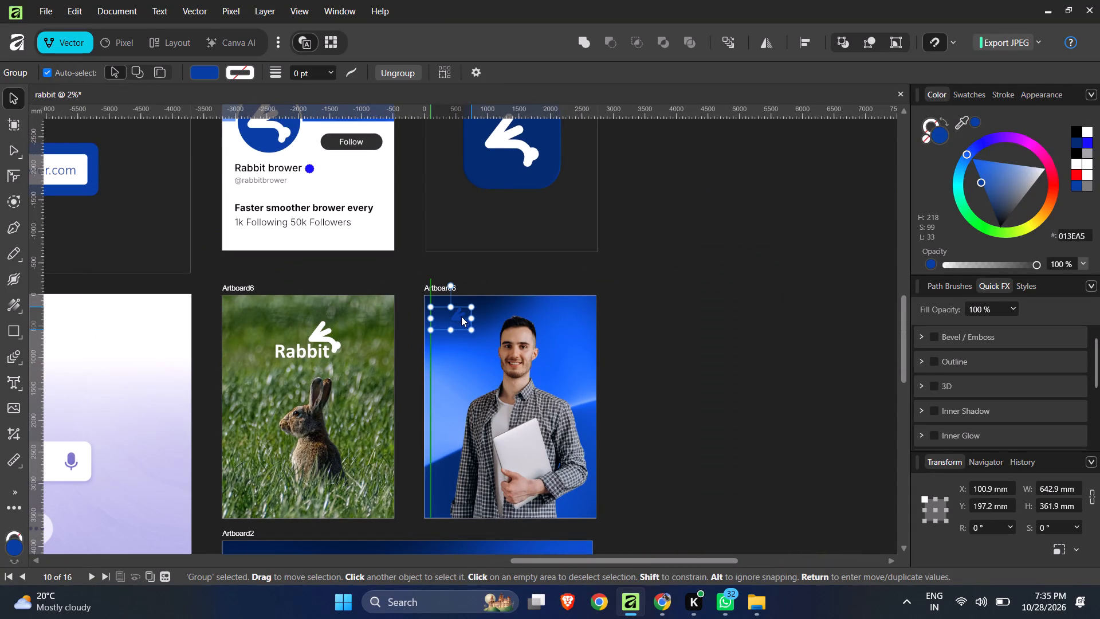
{"action": "left_click_drag", "start_coordinate": [461, 316], "coordinate": [470, 316]}
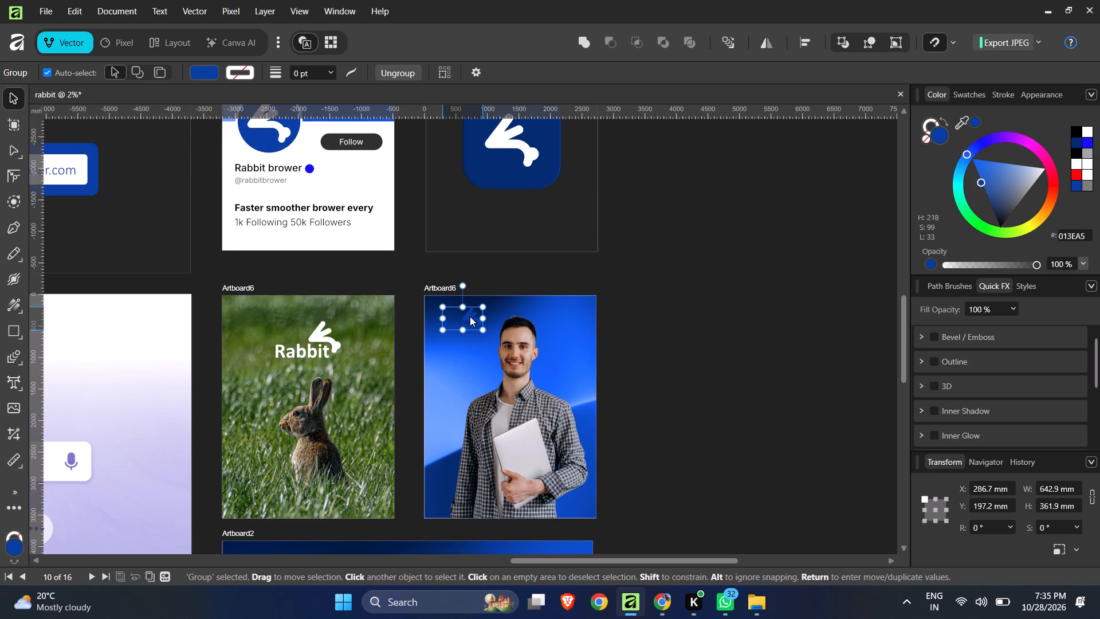
Recolour the small Rabbit logo on the man poster white by sampling the white of the profile card.
{"action": "key", "text": "i"}
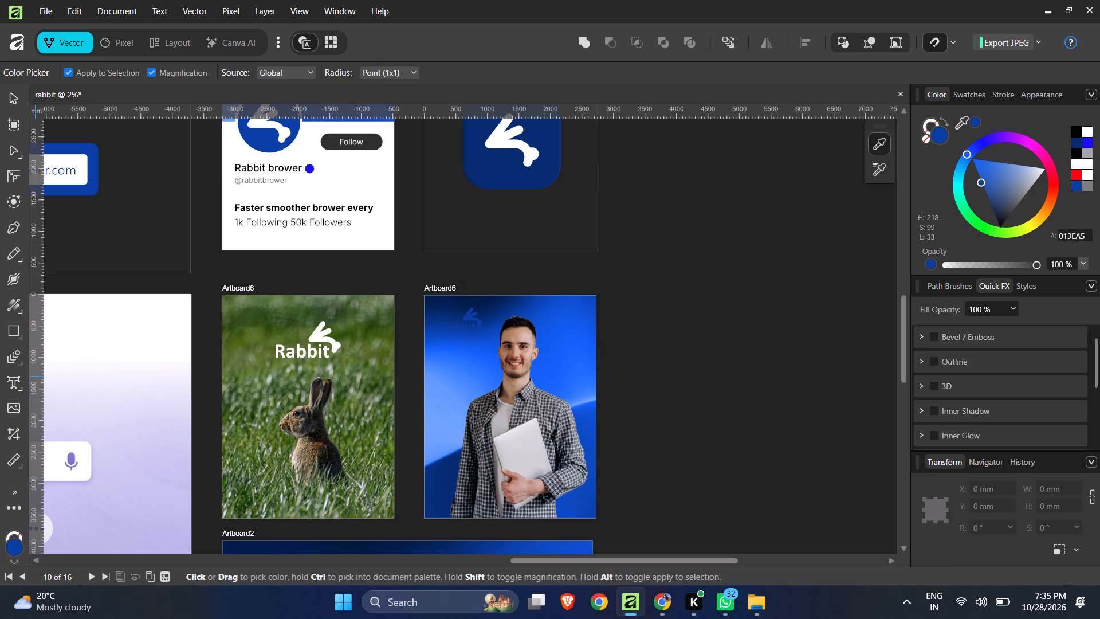
{"action": "left_click", "coordinate": [364, 248]}
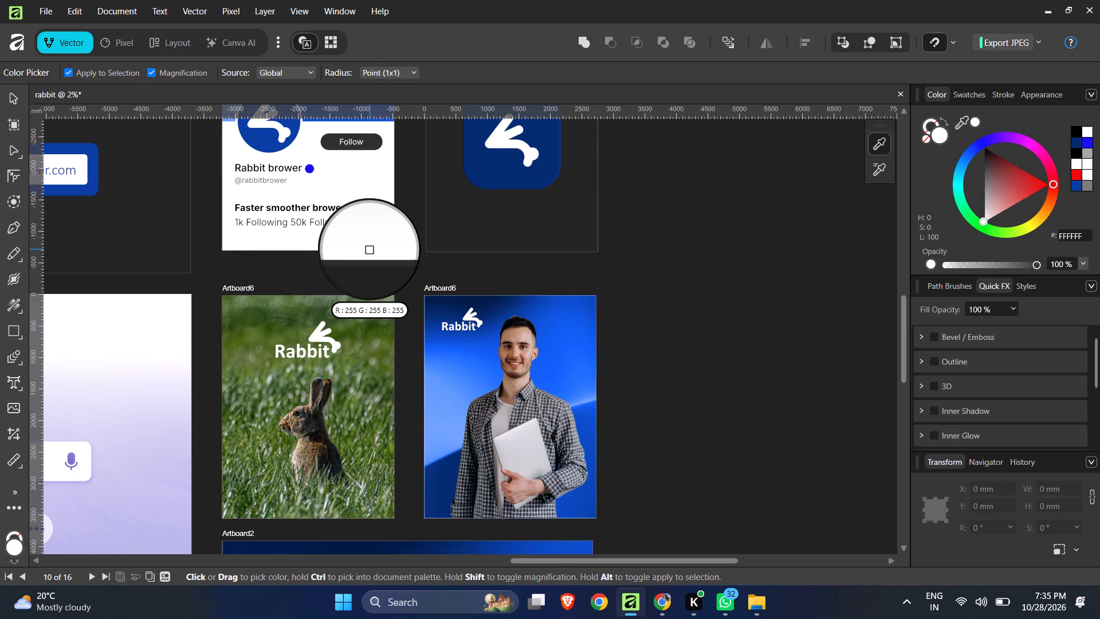
{"action": "left_click", "coordinate": [9, 89]}
{"action": "left_click", "coordinate": [697, 291]}
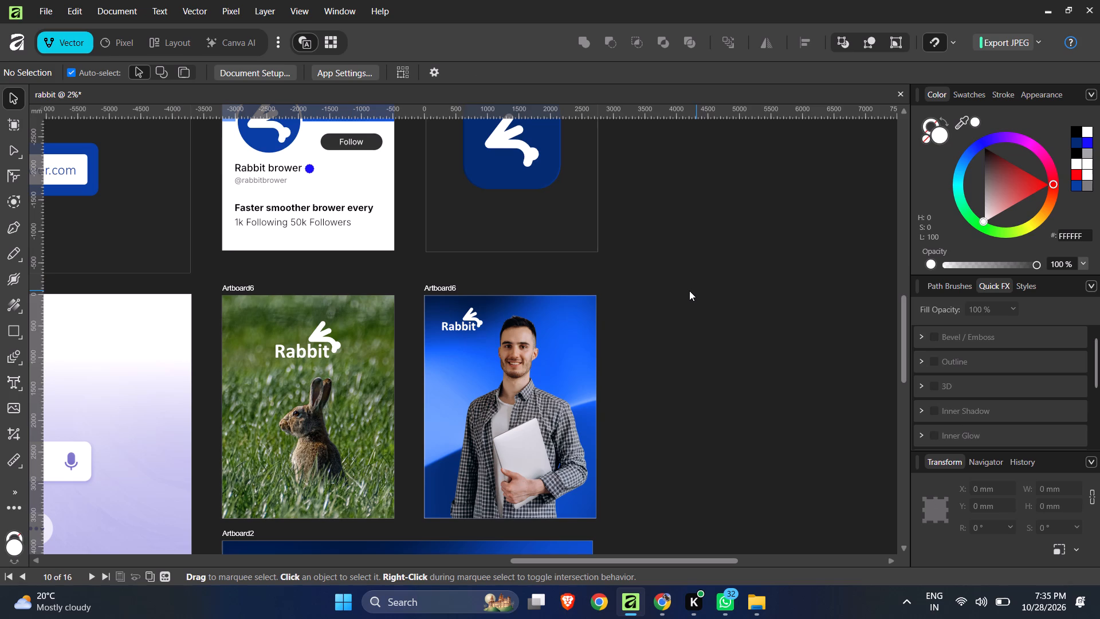
Enlarge the white Rabbit logo to about 4922 by 2770 mm and place it at X about -2191 mm, Y 170 mm.
{"action": "left_click", "coordinate": [473, 319]}
{"action": "left_click_drag", "start_coordinate": [481, 332], "coordinate": [483, 336]}
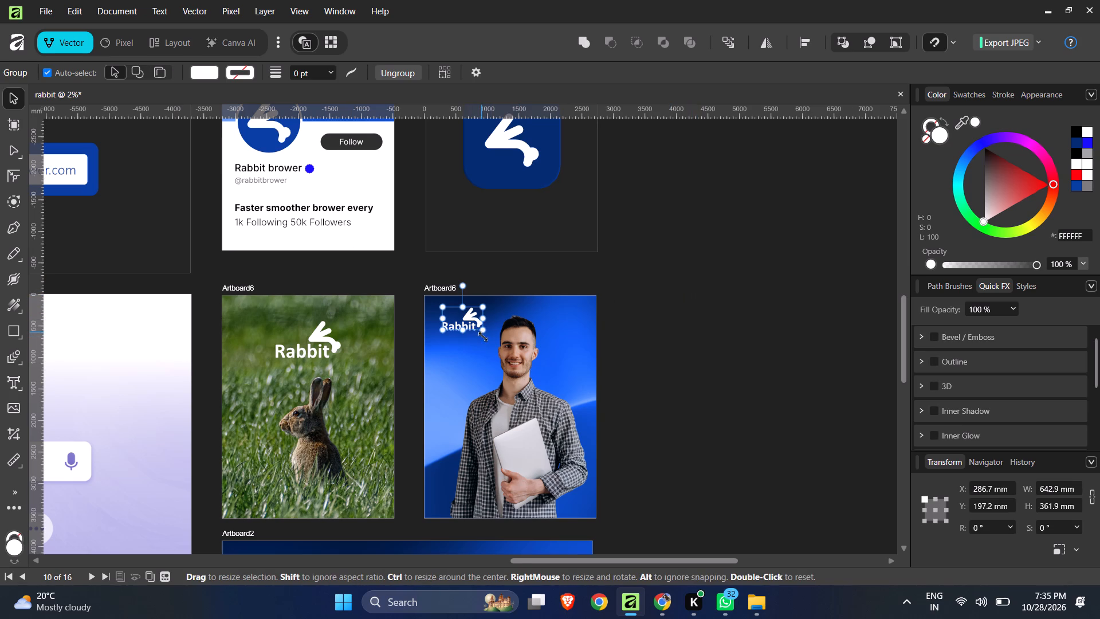
{"action": "left_click_drag", "start_coordinate": [483, 336], "coordinate": [720, 537]}
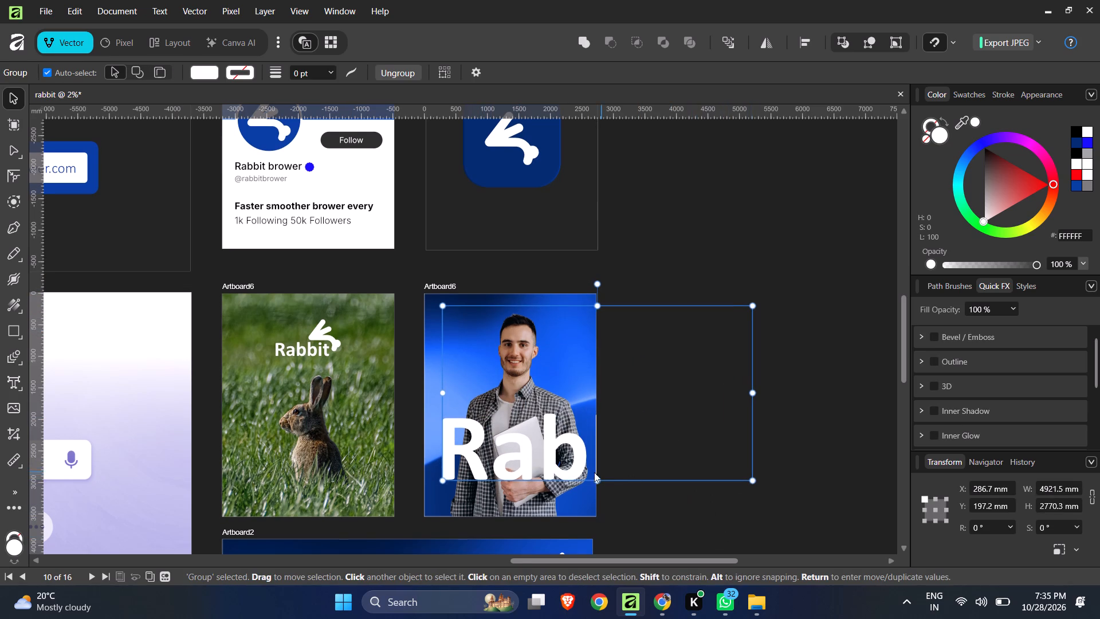
{"action": "left_click_drag", "start_coordinate": [577, 460], "coordinate": [391, 457]}
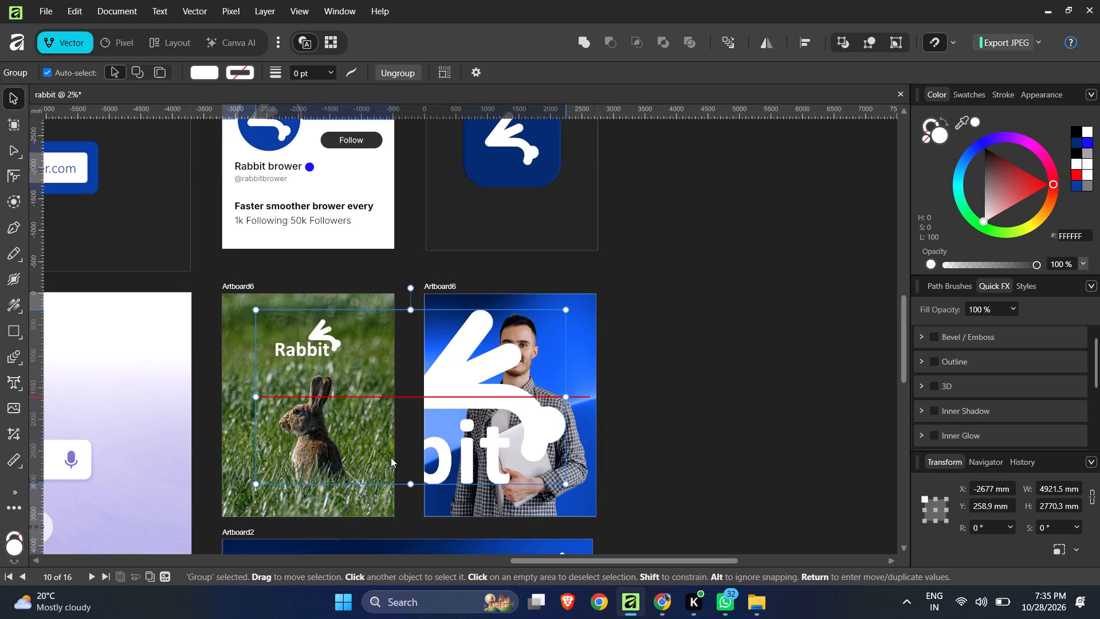
{"action": "left_click_drag", "start_coordinate": [391, 457], "coordinate": [424, 459]}
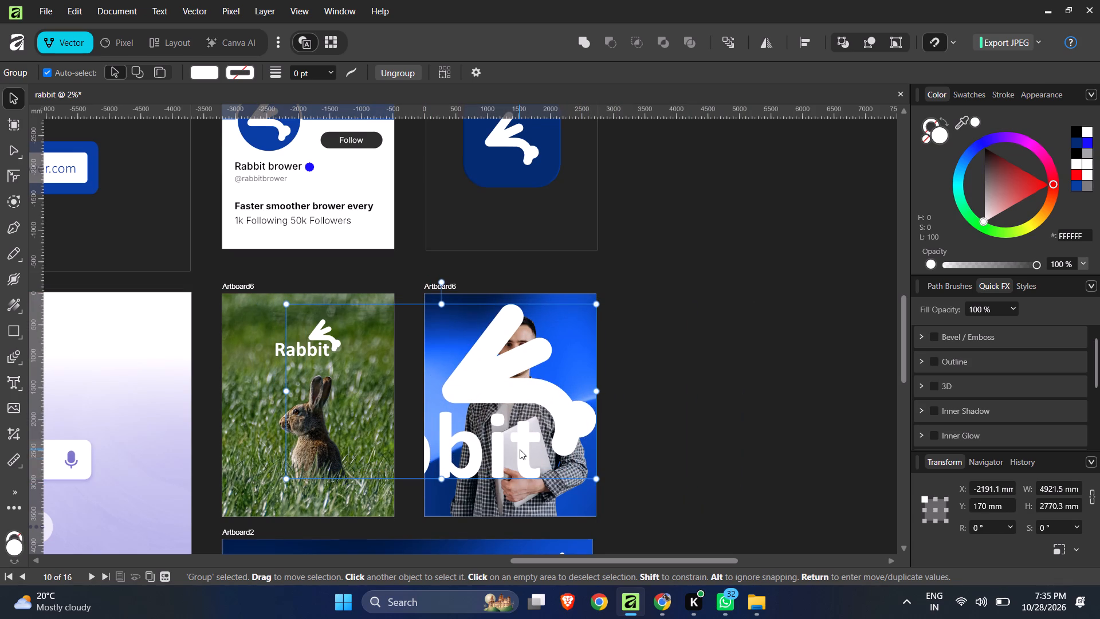
Delete the Rabbit wordmark from the enlarged logo on the man poster, keeping only the rabbit symbol.
{"action": "double_click", "coordinate": [520, 449]}
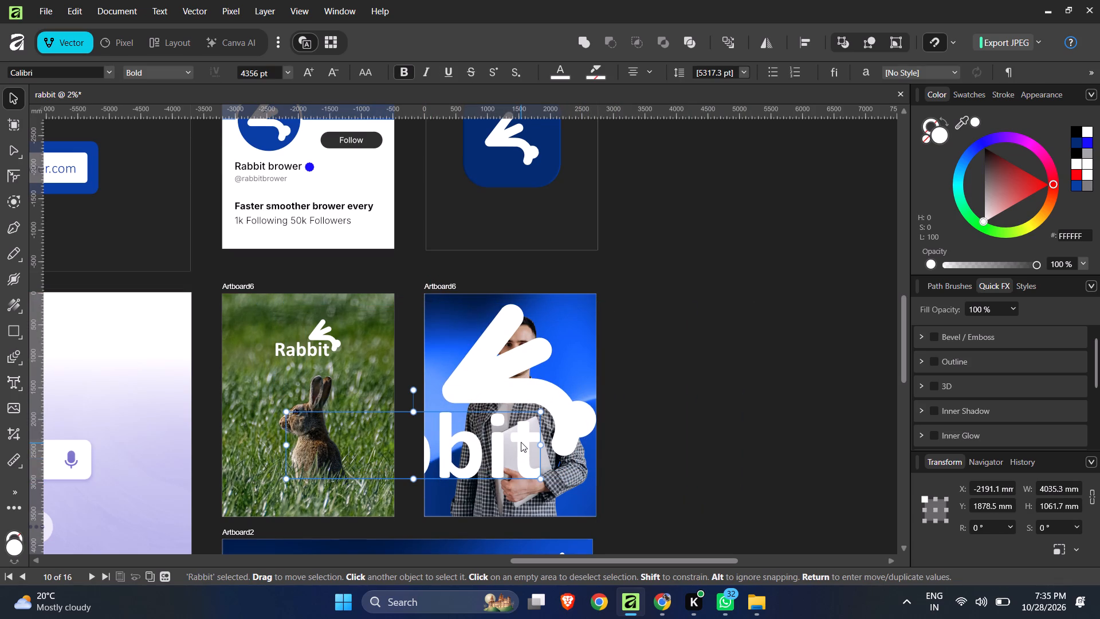
{"action": "key", "text": "BackSpace"}
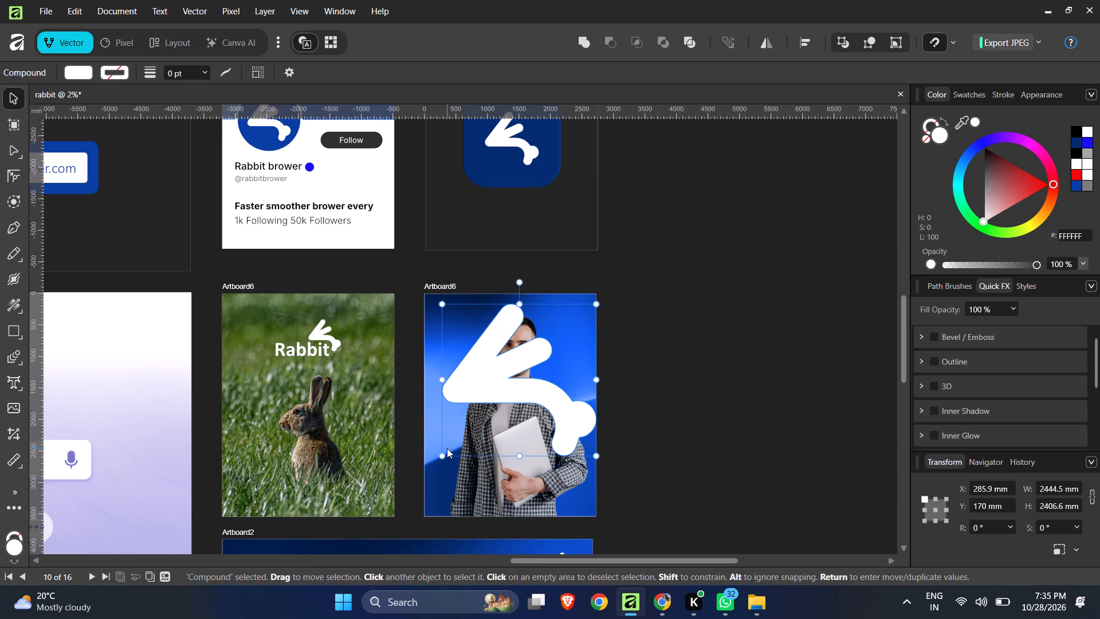
Enlarge the white rabbit symbol on the man poster to about 3926 by 3865 mm.
{"action": "left_click_drag", "start_coordinate": [443, 453], "coordinate": [379, 511]}
{"action": "key", "text": "ctrl+z"}
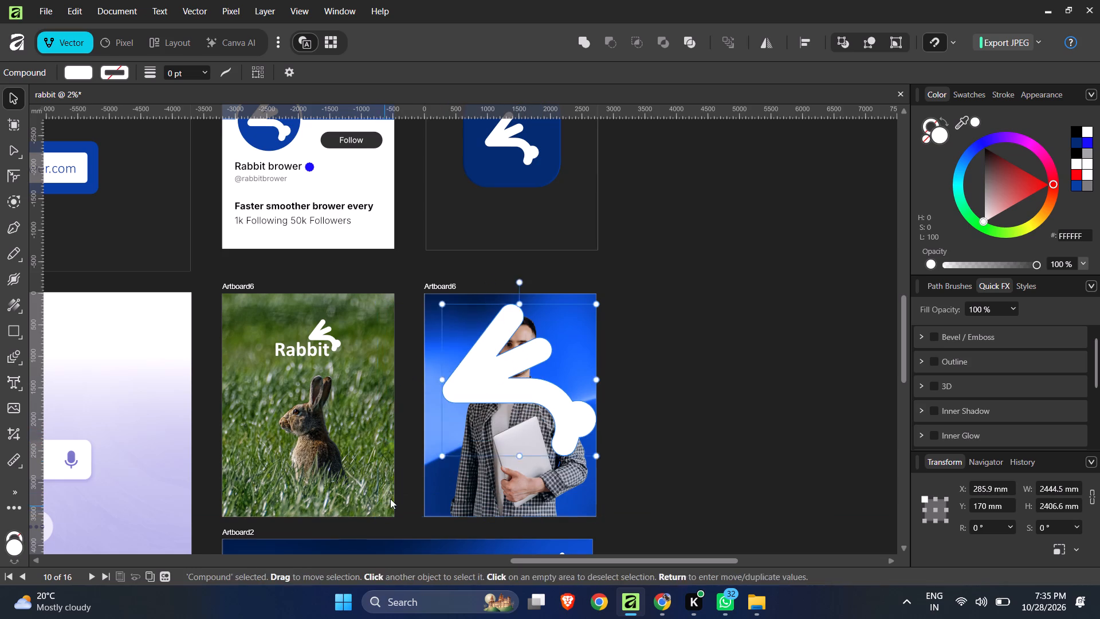
{"action": "left_click_drag", "start_coordinate": [446, 459], "coordinate": [393, 496], "text": "shift"}
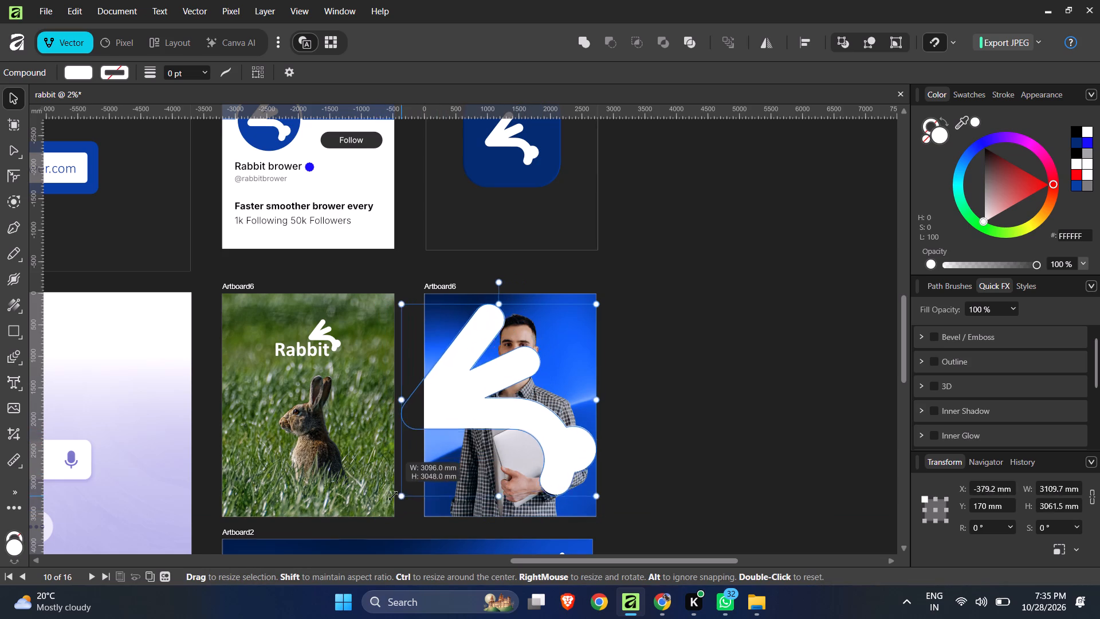
{"action": "left_click_drag", "start_coordinate": [393, 496], "coordinate": [364, 506], "text": "shift"}
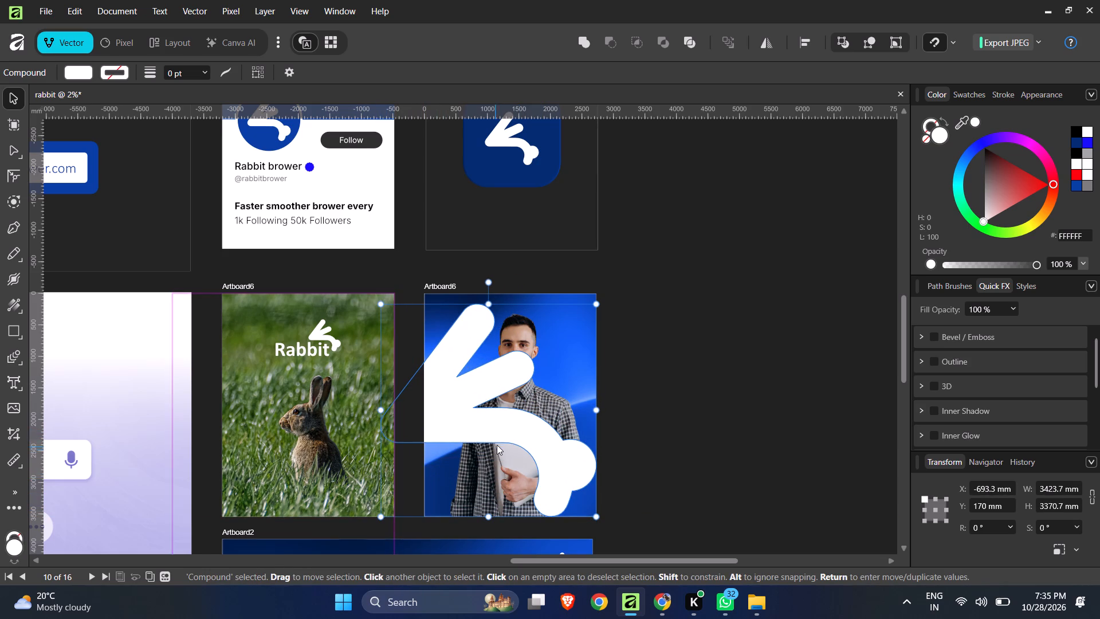
{"action": "left_click_drag", "start_coordinate": [497, 438], "coordinate": [533, 437]}
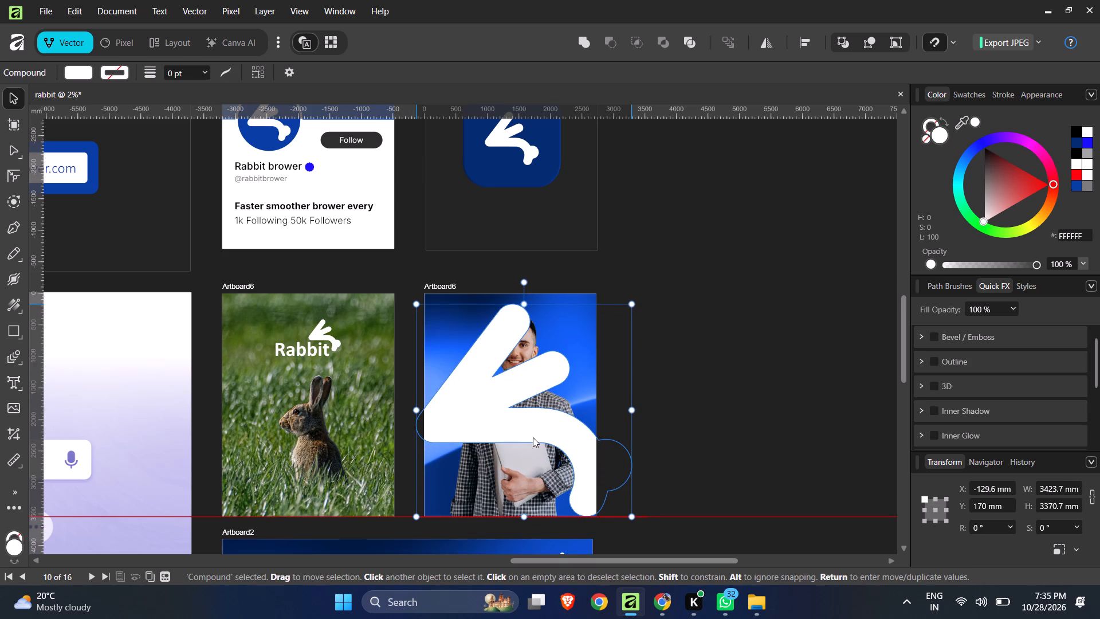
{"action": "left_click_drag", "start_coordinate": [533, 437], "coordinate": [535, 437]}
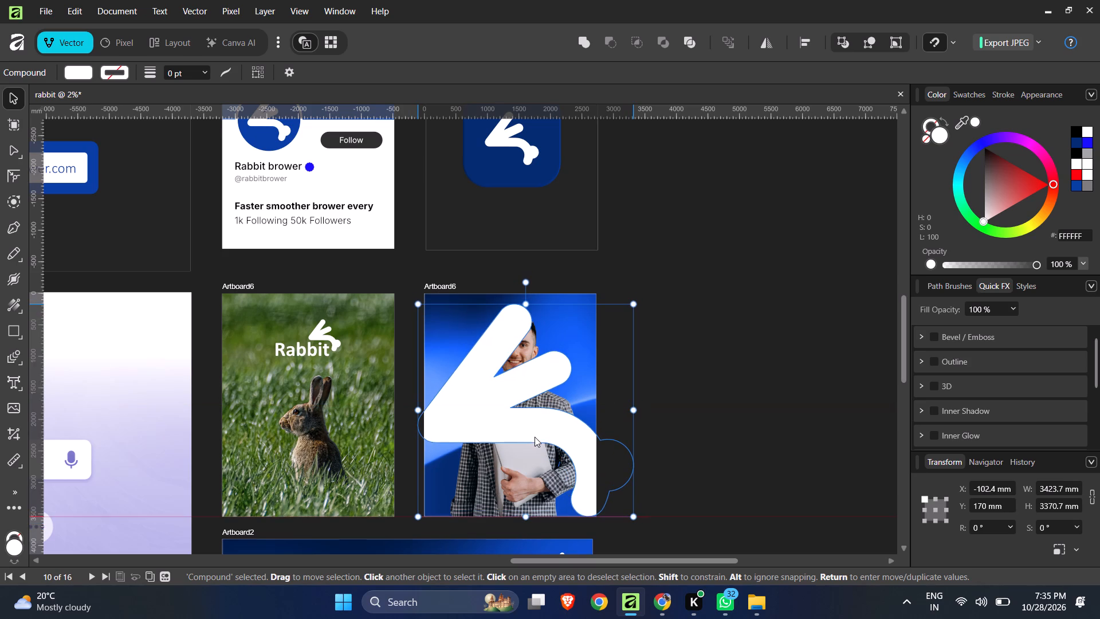
{"action": "left_click_drag", "start_coordinate": [535, 437], "coordinate": [538, 437]}
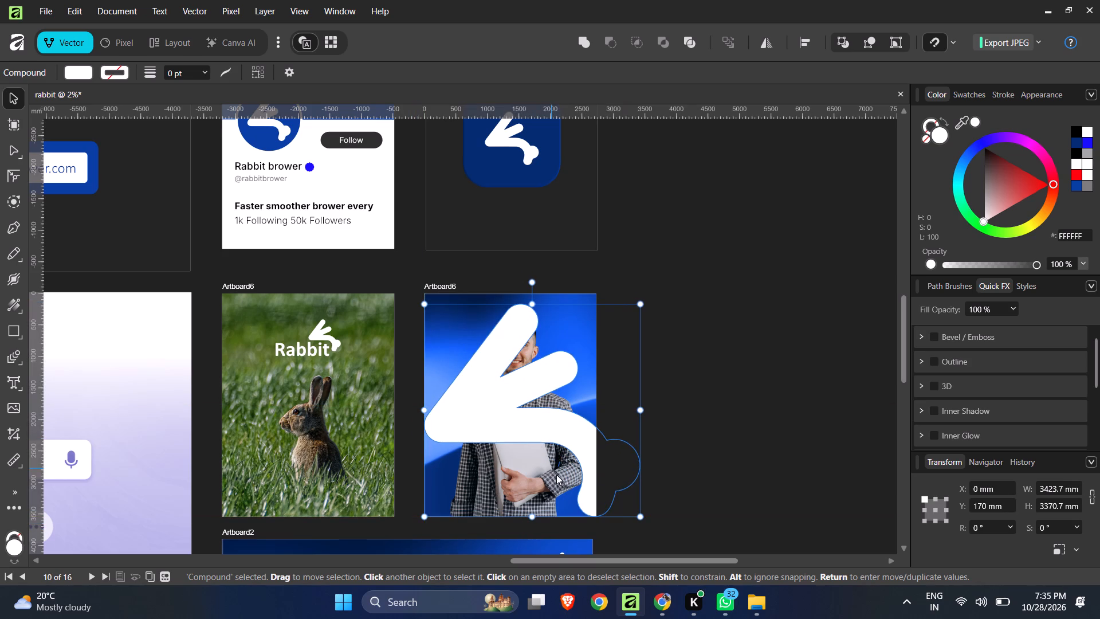
{"action": "left_click_drag", "start_coordinate": [637, 518], "coordinate": [612, 492]}
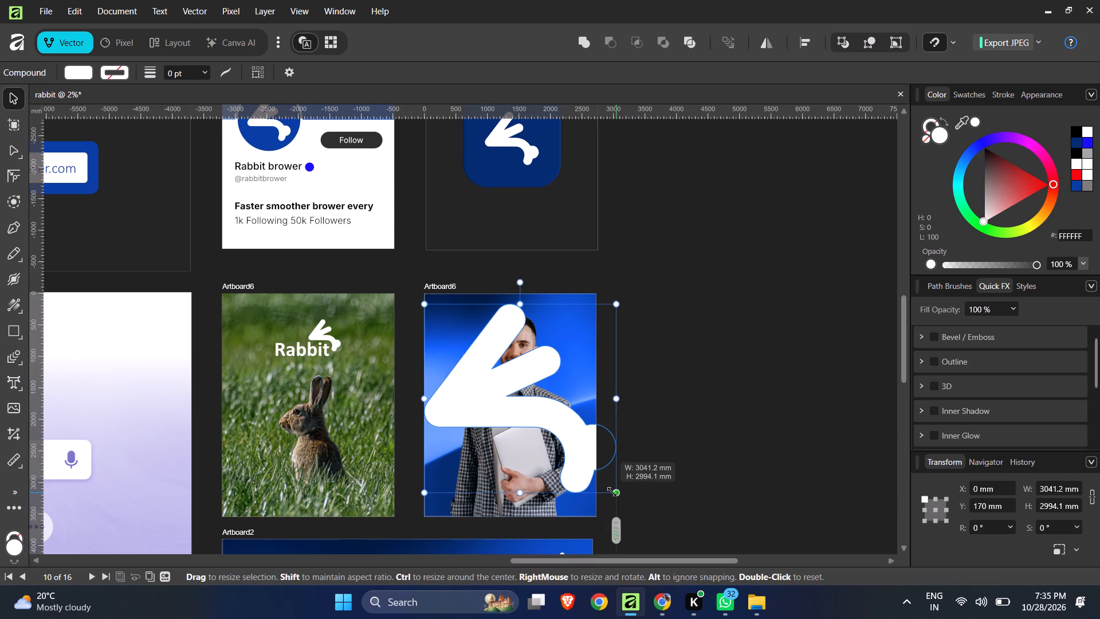
{"action": "left_click_drag", "start_coordinate": [612, 492], "coordinate": [662, 541]}
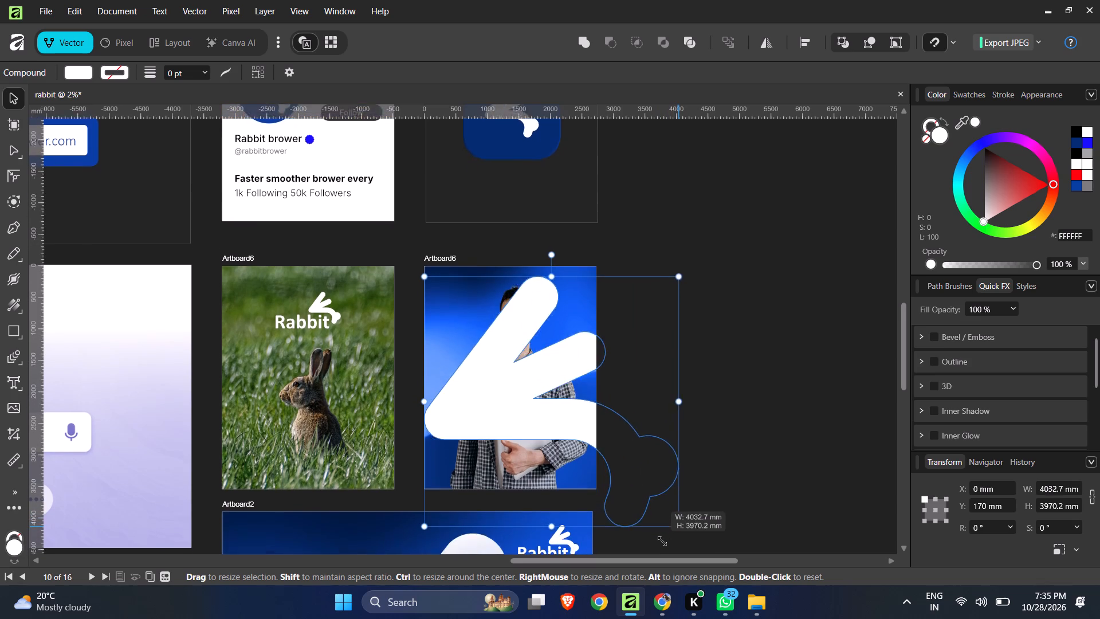
{"action": "left_click_drag", "start_coordinate": [662, 541], "coordinate": [650, 506]}
Position the large rabbit symbol over the man poster at X about -193 mm and Y 170 mm.
{"action": "left_click_drag", "start_coordinate": [620, 433], "coordinate": [599, 426]}
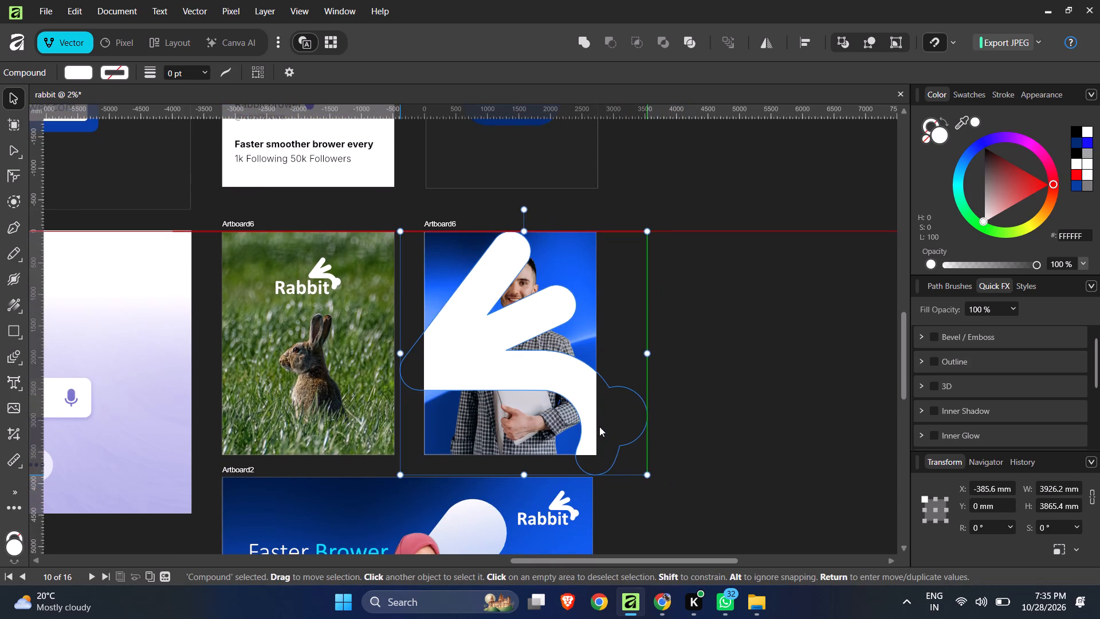
{"action": "left_click_drag", "start_coordinate": [599, 426], "coordinate": [609, 431]}
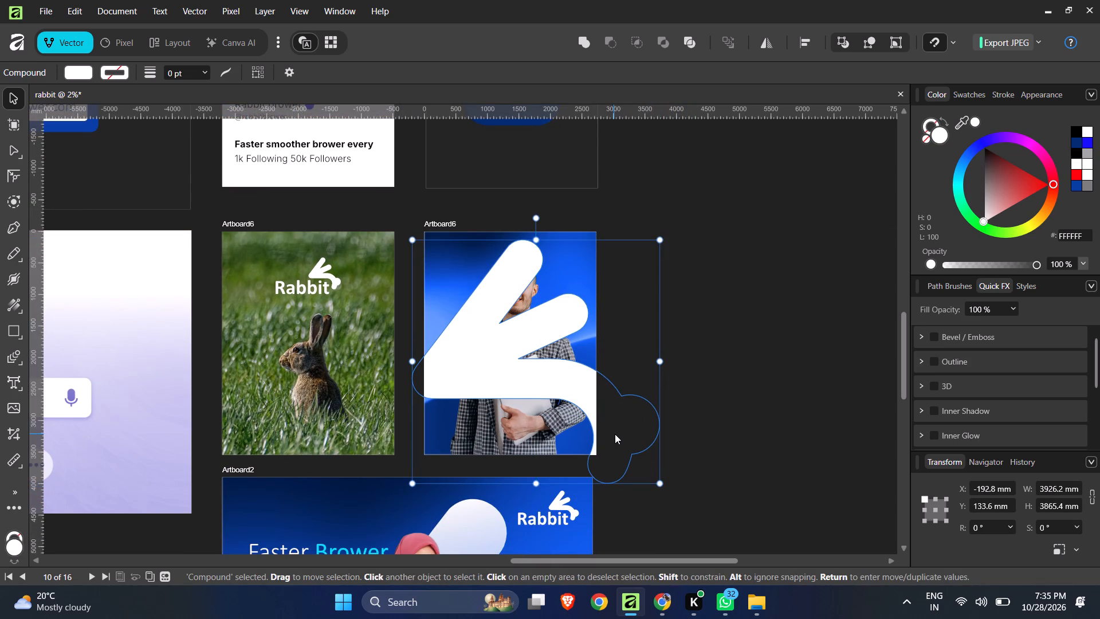
{"action": "left_click_drag", "start_coordinate": [621, 436], "coordinate": [623, 436]}
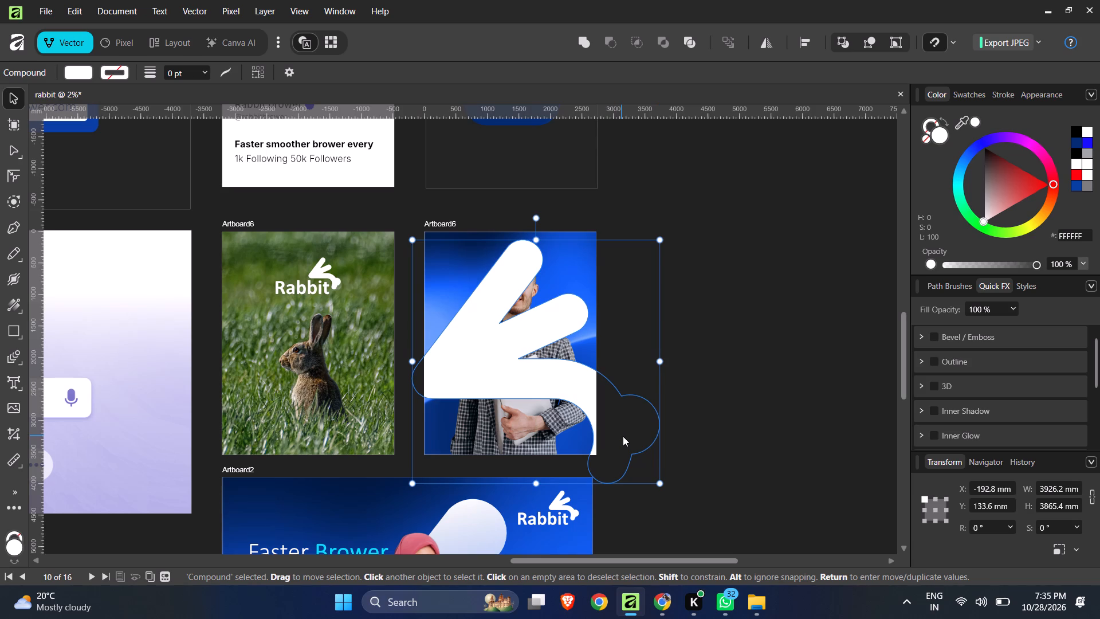
{"action": "left_click_drag", "start_coordinate": [623, 436], "coordinate": [625, 442]}
{"action": "left_click", "coordinate": [625, 442]}
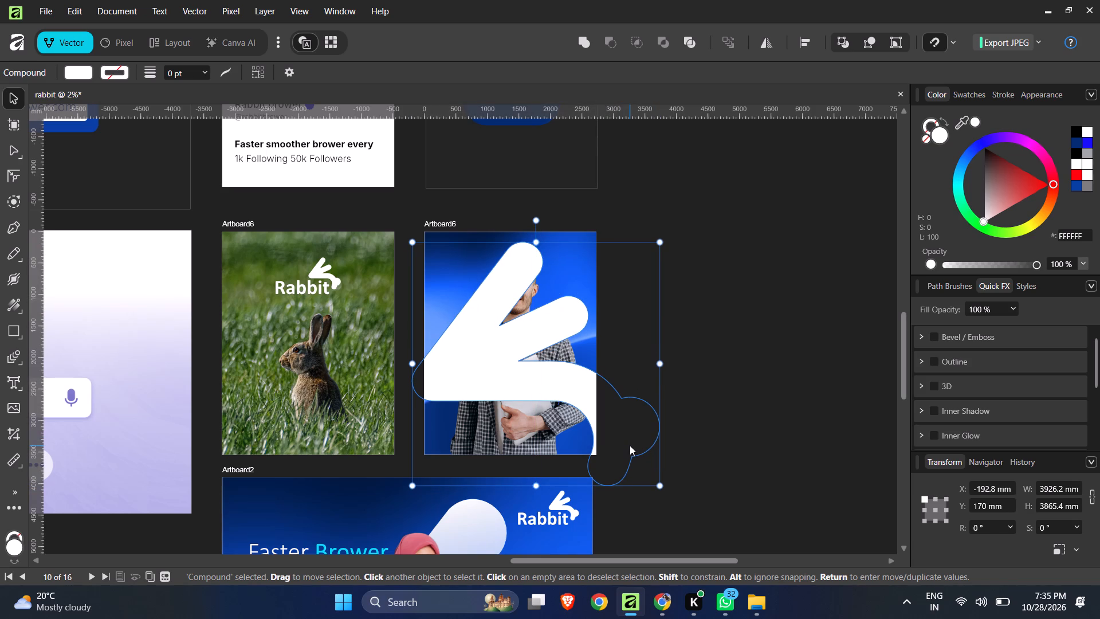
Try to send the large white rabbit symbol backward, behind the man photo.
{"action": "key", "text": "ctrl+bracketleft"}
{"action": "key", "text": "ctrl+bracketleft"}
{"action": "key", "text": "ctrl+bracketleft"}
{"action": "key", "text": "ctrl+bracketleft"}
{"action": "key", "text": "ctrl+bracketleft"}
{"action": "key", "text": "ctrl+bracketleft"}
{"action": "key", "text": "ctrl+bracketleft"}
{"action": "key", "text": "ctrl+bracketleft"}
{"action": "key", "text": "ctrl+shift+bracketleft"}
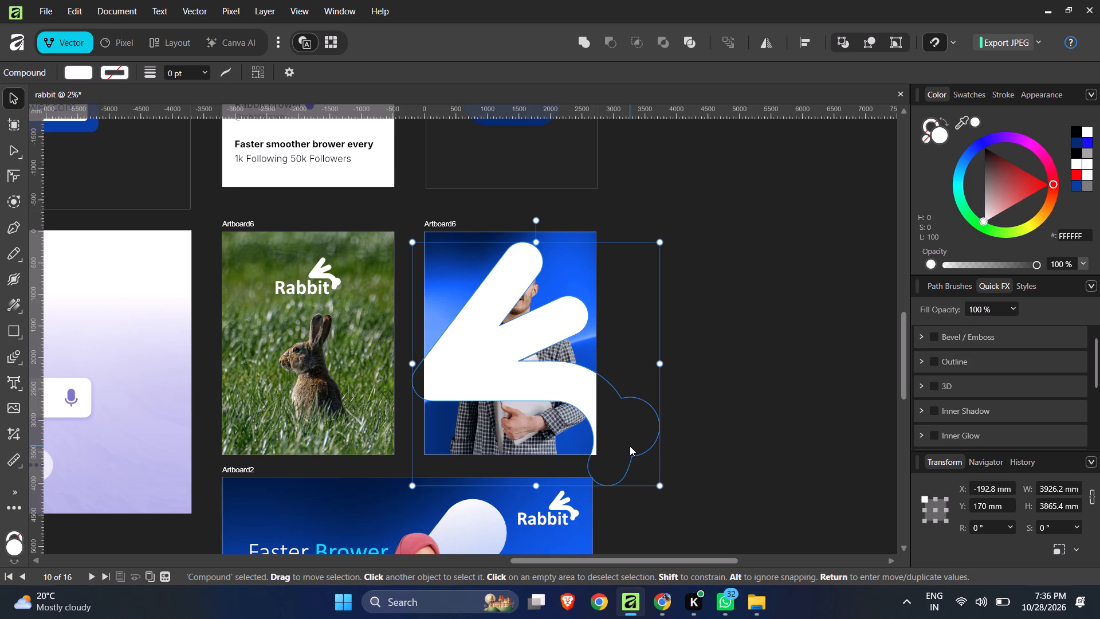
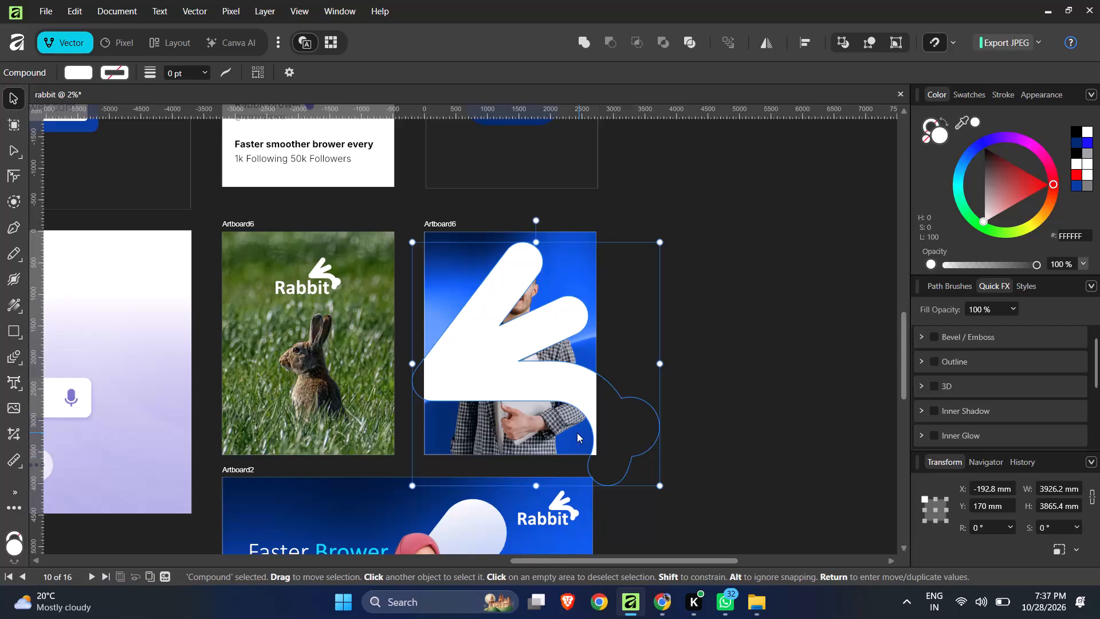
Bring the man photo to the front of the poster, above the large white rabbit symbol.
{"action": "left_click", "coordinate": [546, 436]}
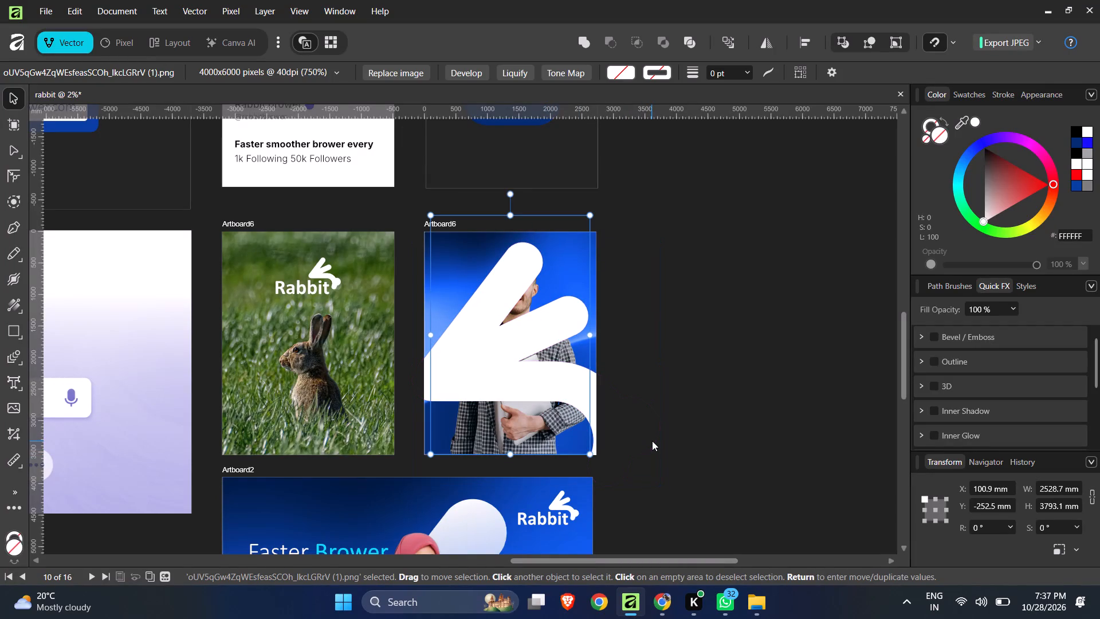
{"action": "key", "text": "ctrl+shift+bracketright"}
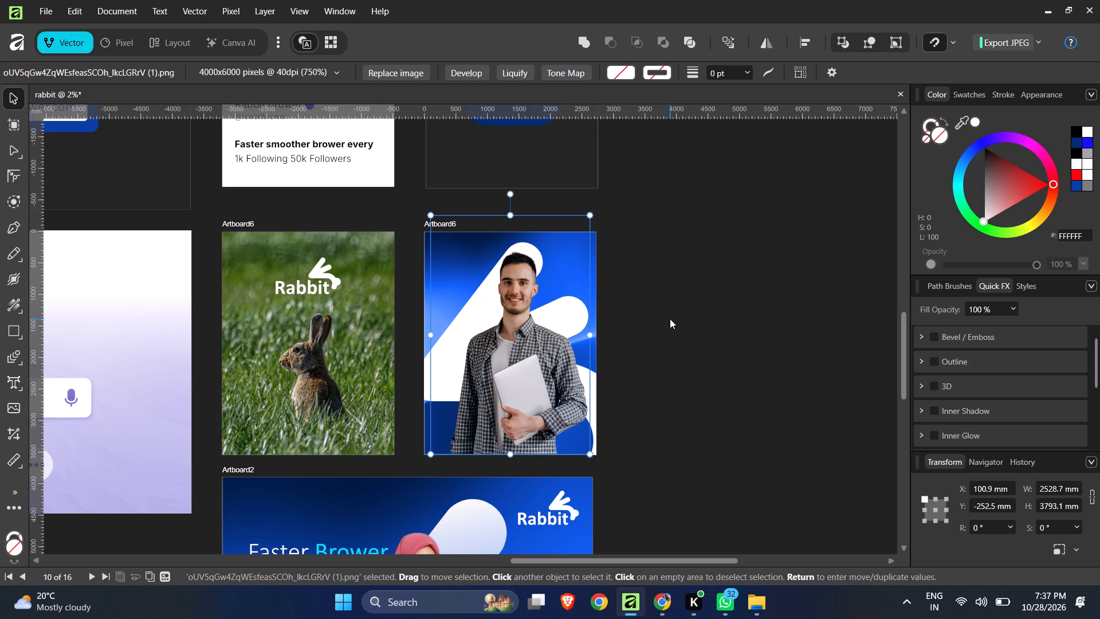
{"action": "key", "text": "space"}
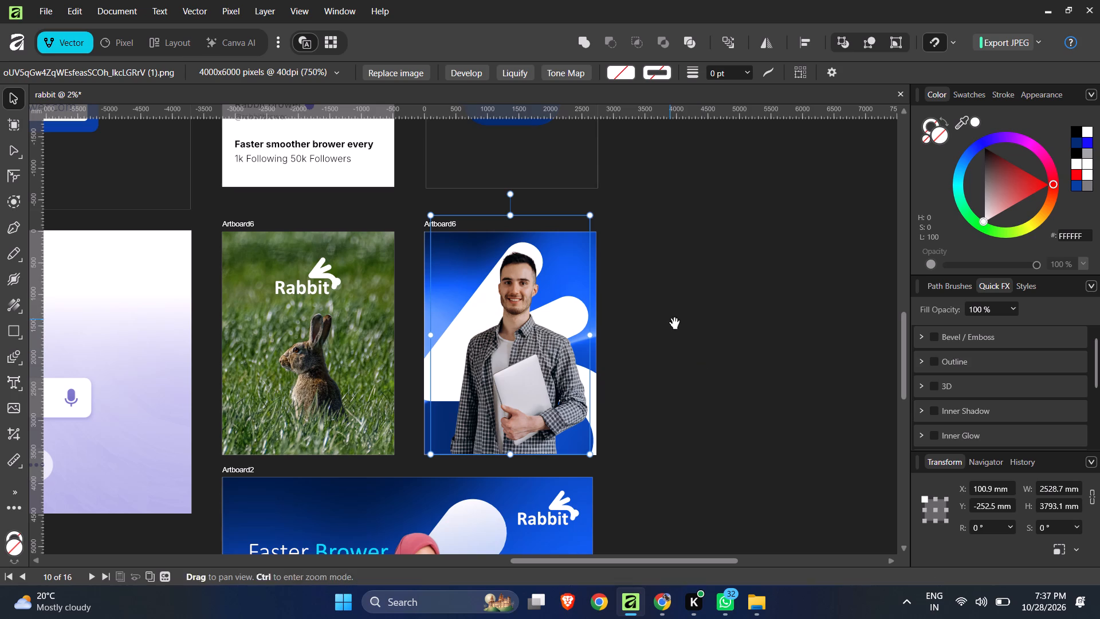
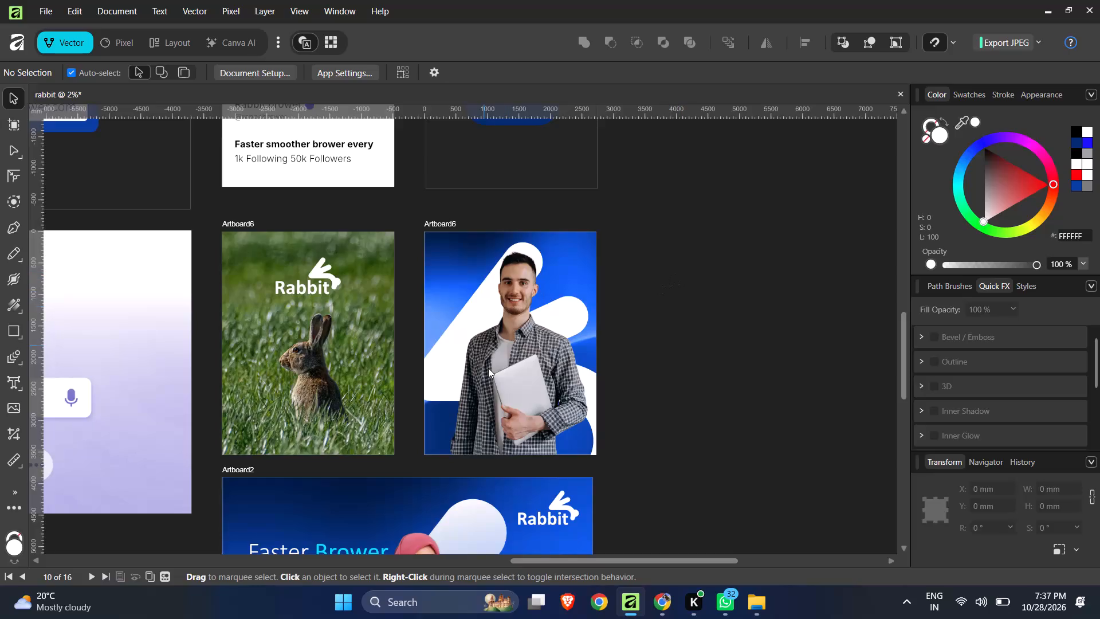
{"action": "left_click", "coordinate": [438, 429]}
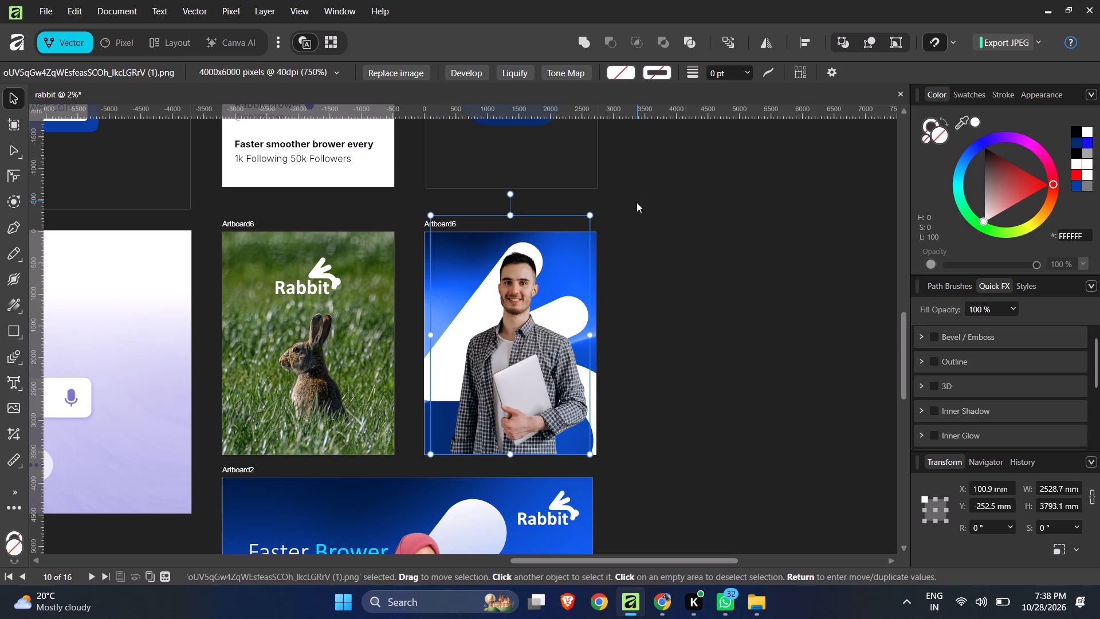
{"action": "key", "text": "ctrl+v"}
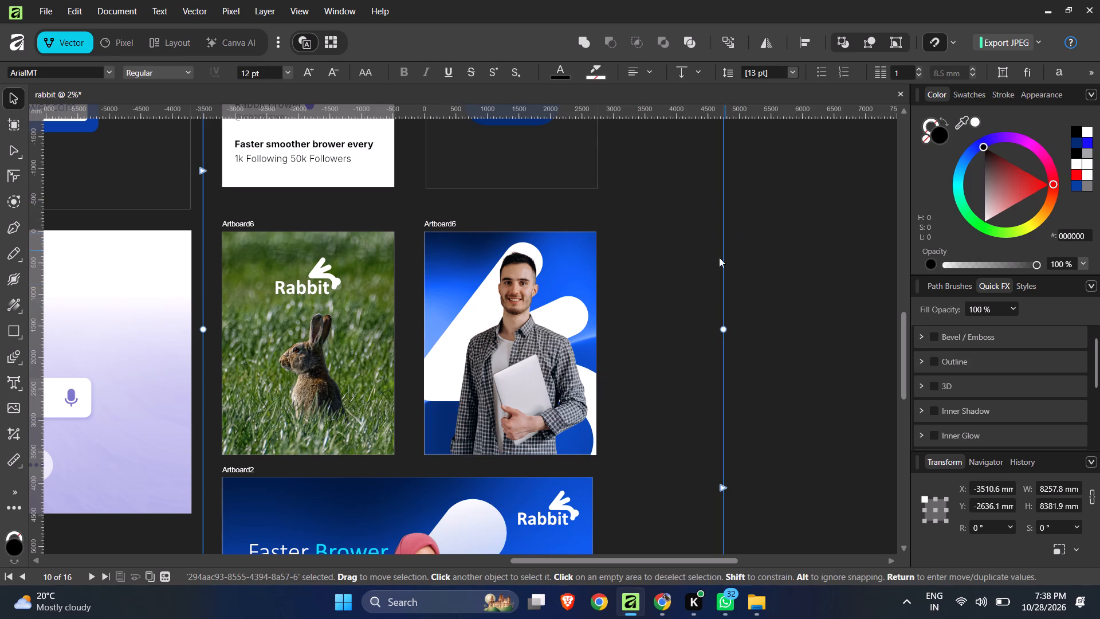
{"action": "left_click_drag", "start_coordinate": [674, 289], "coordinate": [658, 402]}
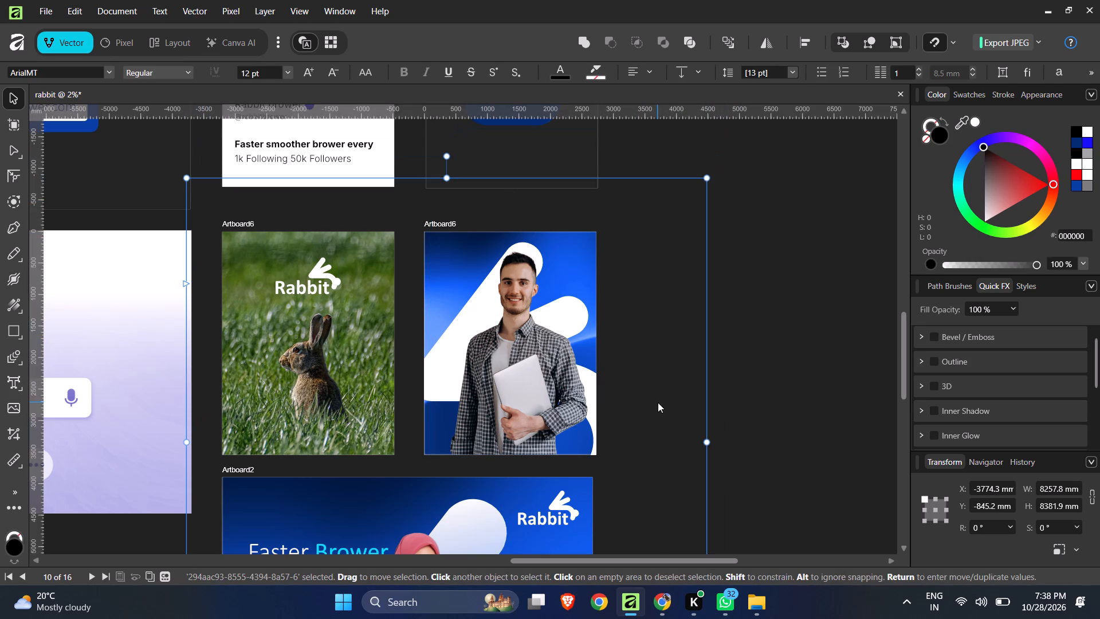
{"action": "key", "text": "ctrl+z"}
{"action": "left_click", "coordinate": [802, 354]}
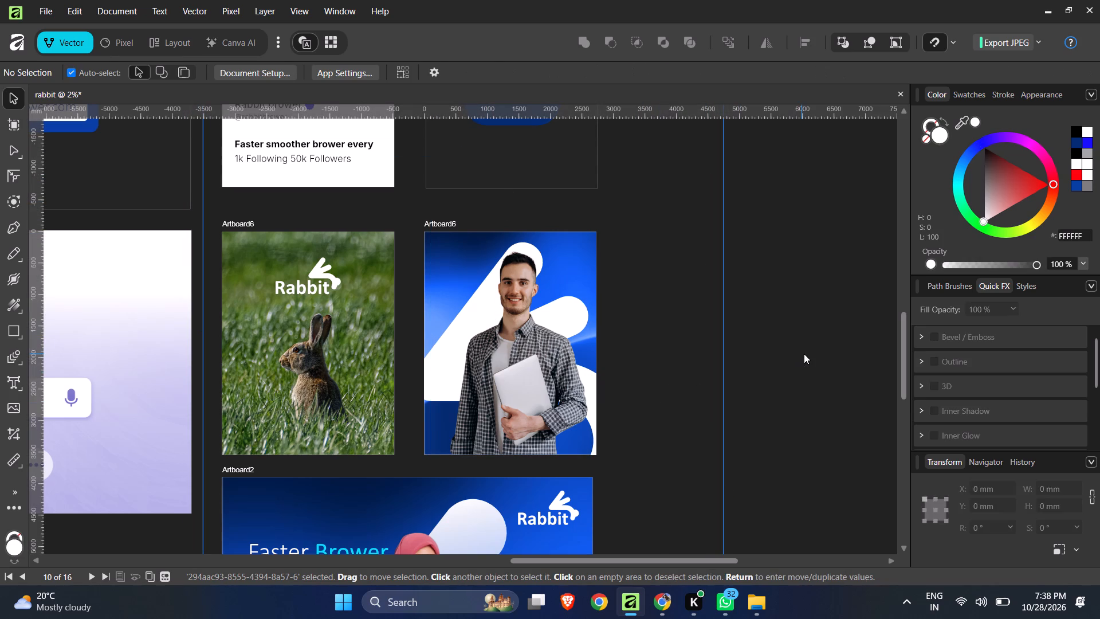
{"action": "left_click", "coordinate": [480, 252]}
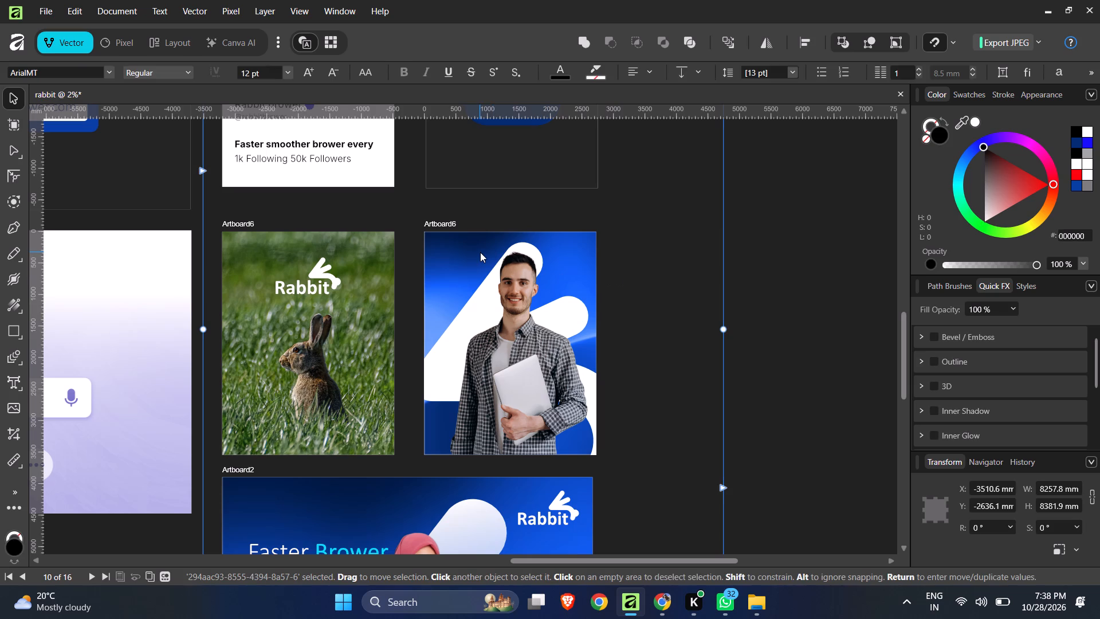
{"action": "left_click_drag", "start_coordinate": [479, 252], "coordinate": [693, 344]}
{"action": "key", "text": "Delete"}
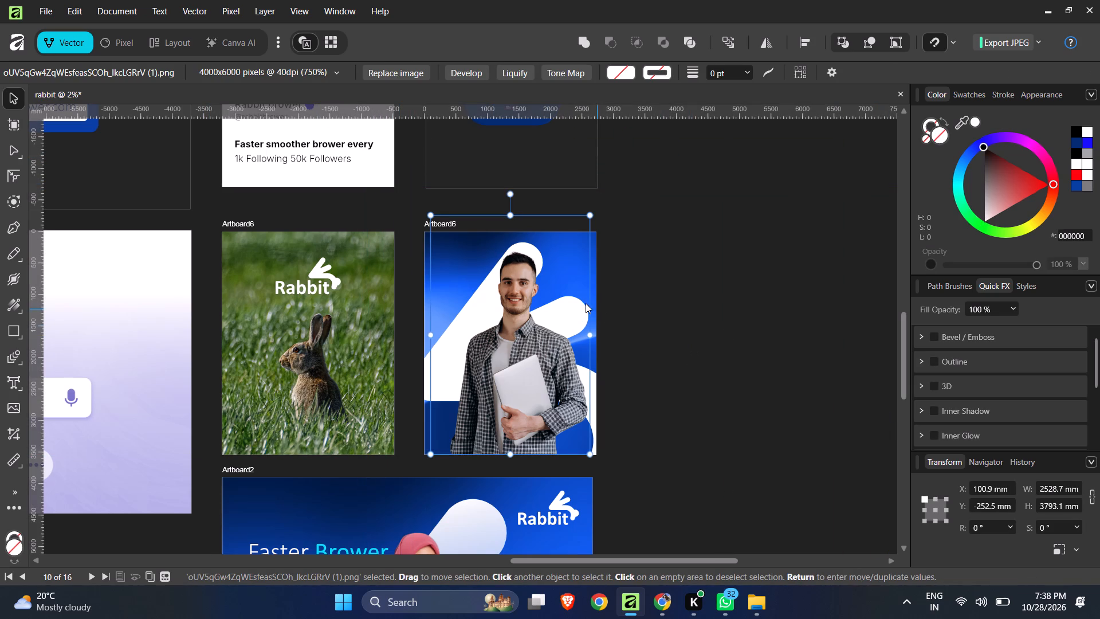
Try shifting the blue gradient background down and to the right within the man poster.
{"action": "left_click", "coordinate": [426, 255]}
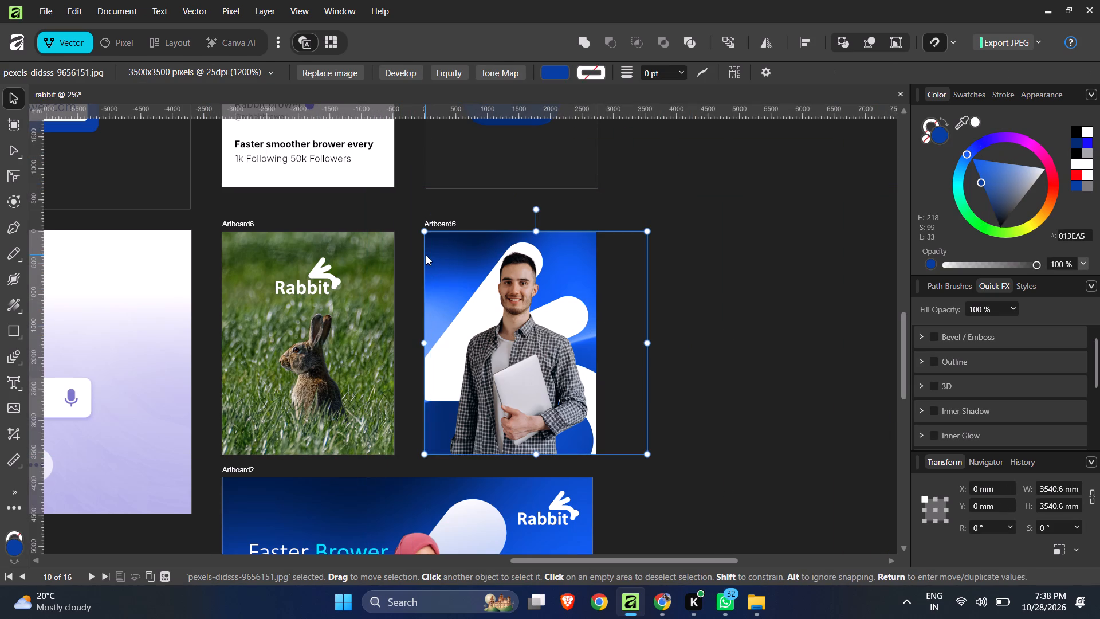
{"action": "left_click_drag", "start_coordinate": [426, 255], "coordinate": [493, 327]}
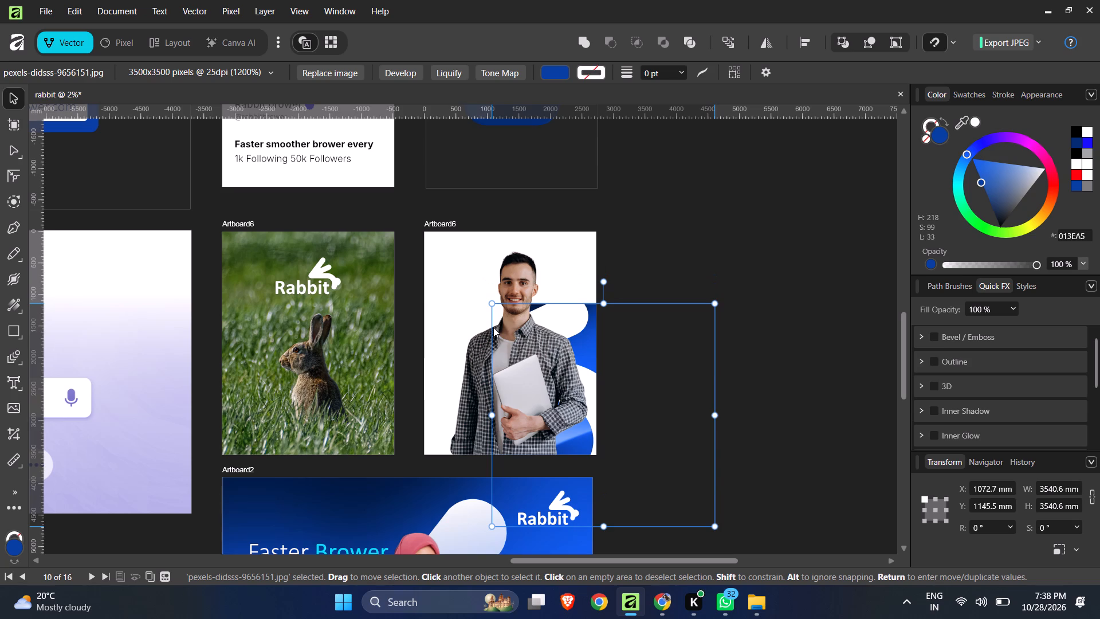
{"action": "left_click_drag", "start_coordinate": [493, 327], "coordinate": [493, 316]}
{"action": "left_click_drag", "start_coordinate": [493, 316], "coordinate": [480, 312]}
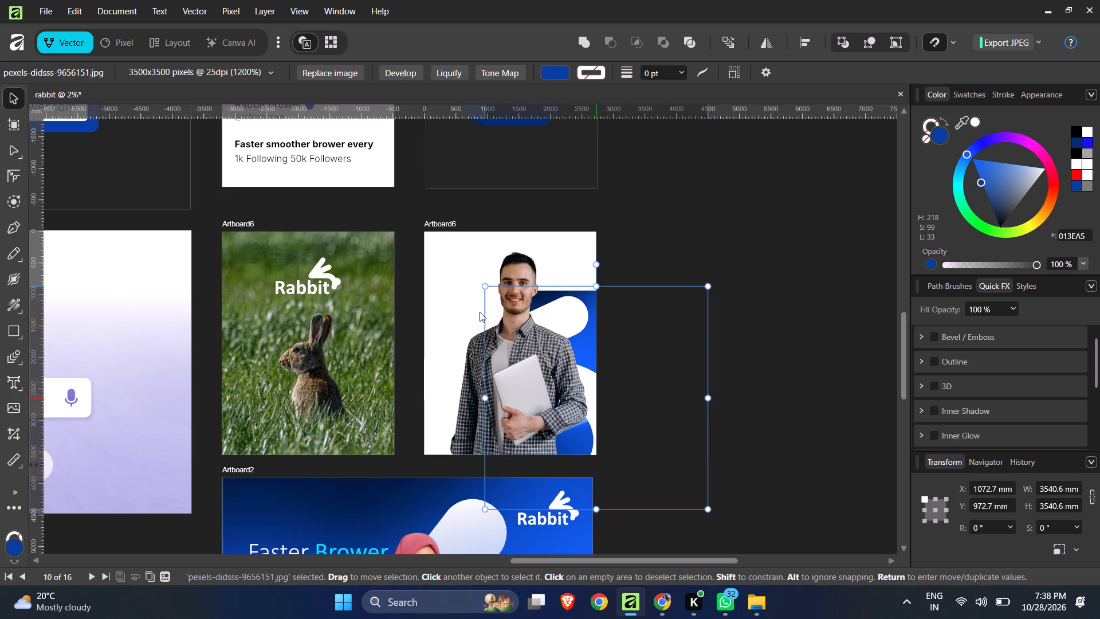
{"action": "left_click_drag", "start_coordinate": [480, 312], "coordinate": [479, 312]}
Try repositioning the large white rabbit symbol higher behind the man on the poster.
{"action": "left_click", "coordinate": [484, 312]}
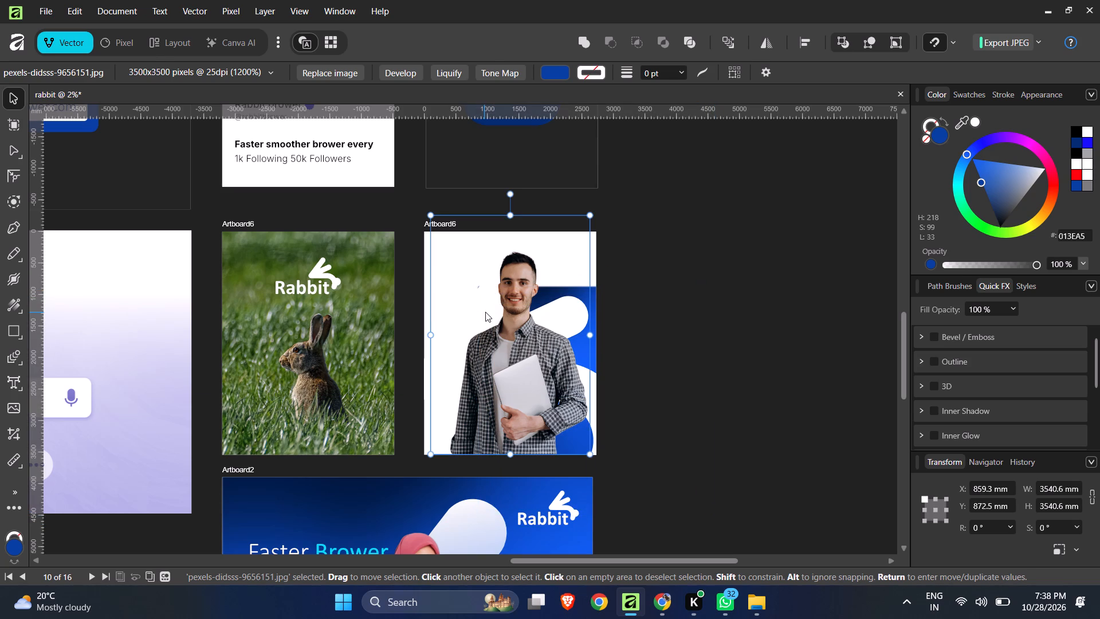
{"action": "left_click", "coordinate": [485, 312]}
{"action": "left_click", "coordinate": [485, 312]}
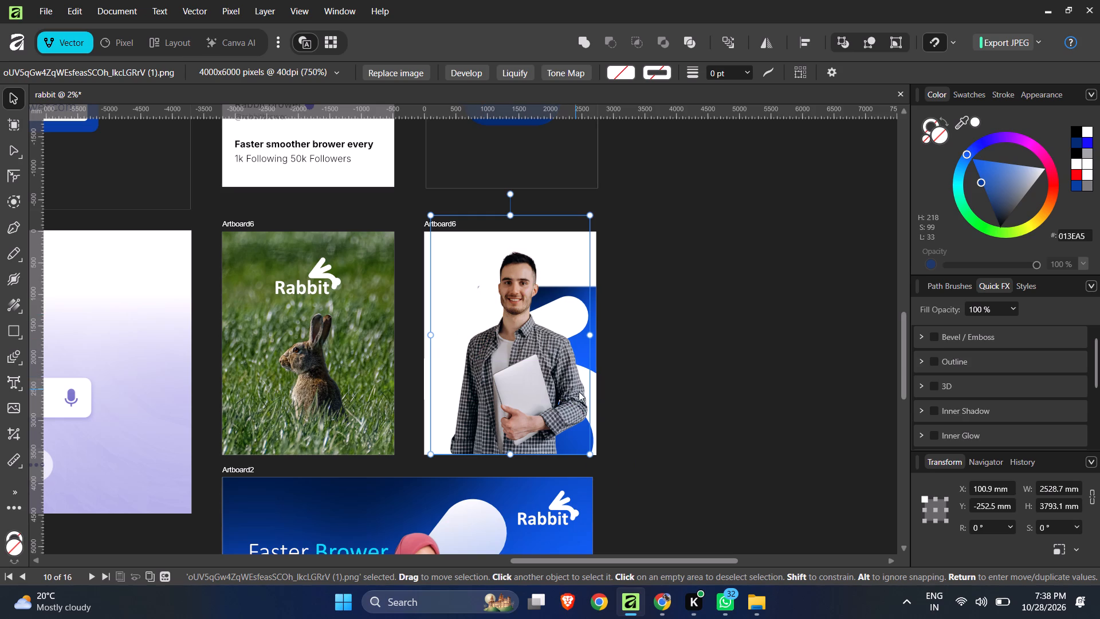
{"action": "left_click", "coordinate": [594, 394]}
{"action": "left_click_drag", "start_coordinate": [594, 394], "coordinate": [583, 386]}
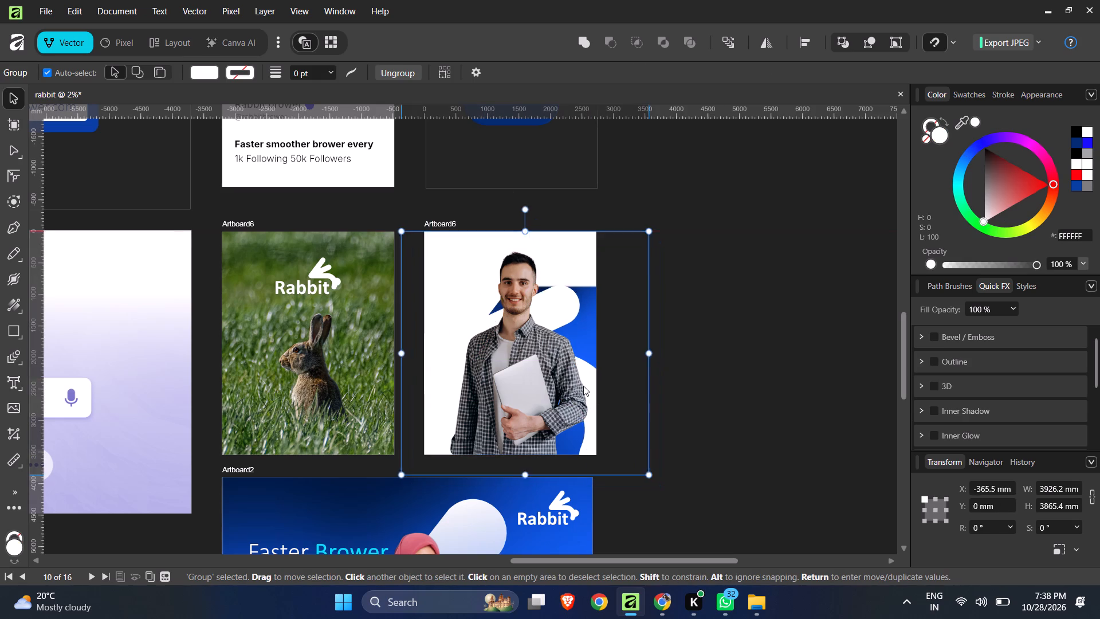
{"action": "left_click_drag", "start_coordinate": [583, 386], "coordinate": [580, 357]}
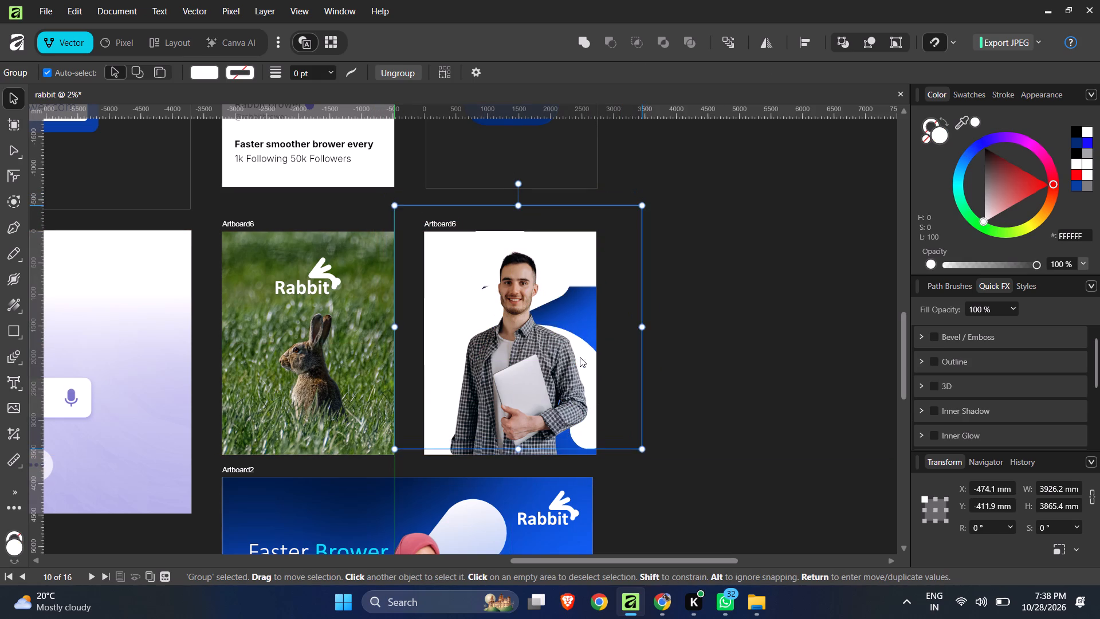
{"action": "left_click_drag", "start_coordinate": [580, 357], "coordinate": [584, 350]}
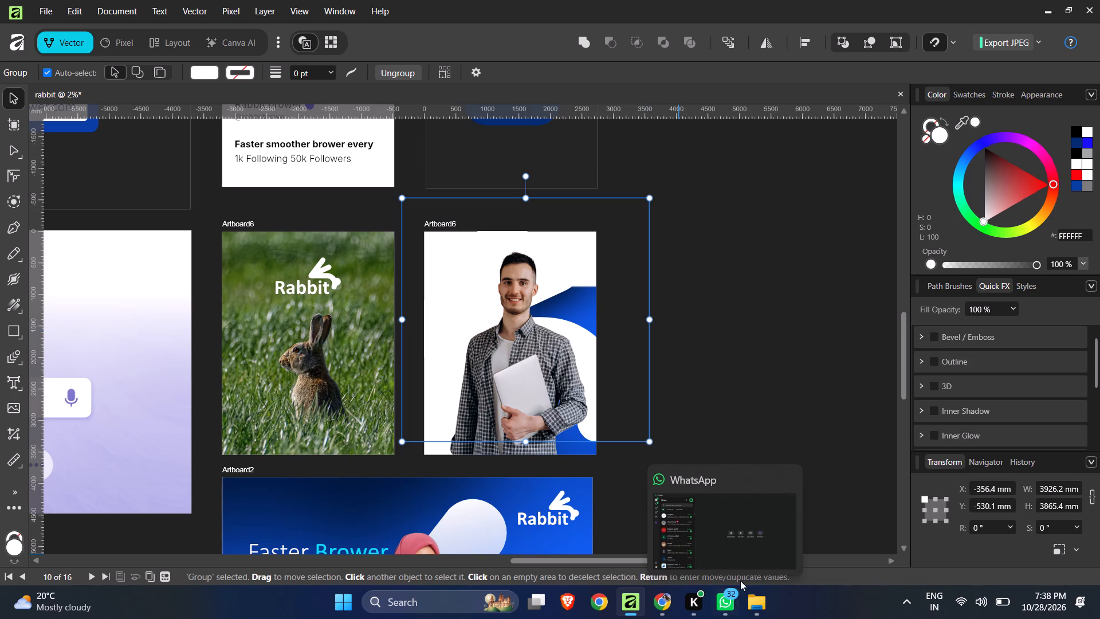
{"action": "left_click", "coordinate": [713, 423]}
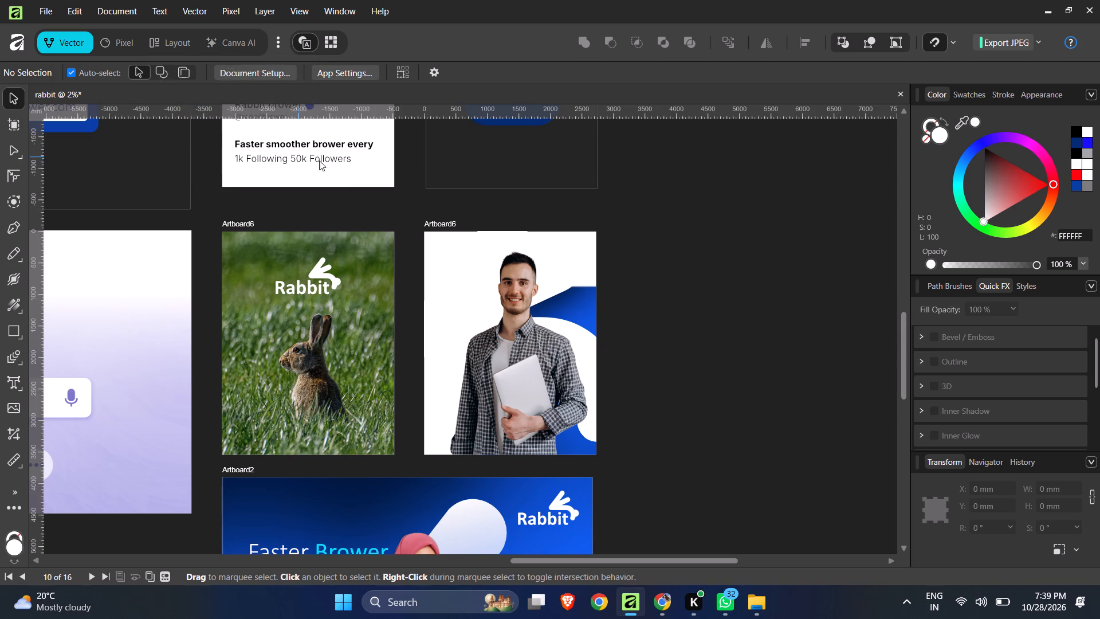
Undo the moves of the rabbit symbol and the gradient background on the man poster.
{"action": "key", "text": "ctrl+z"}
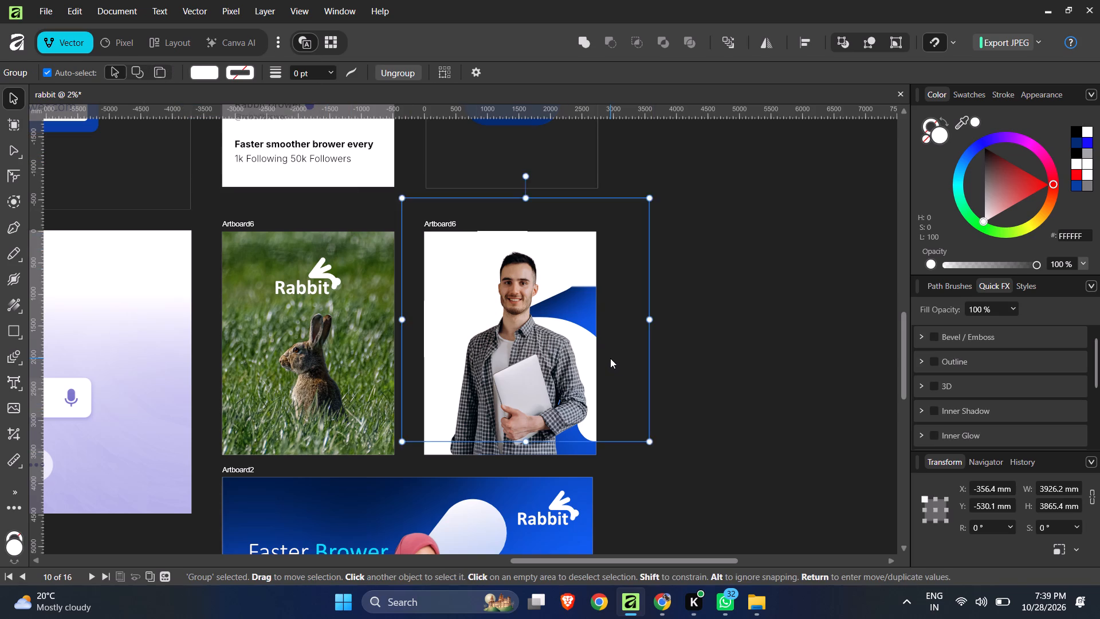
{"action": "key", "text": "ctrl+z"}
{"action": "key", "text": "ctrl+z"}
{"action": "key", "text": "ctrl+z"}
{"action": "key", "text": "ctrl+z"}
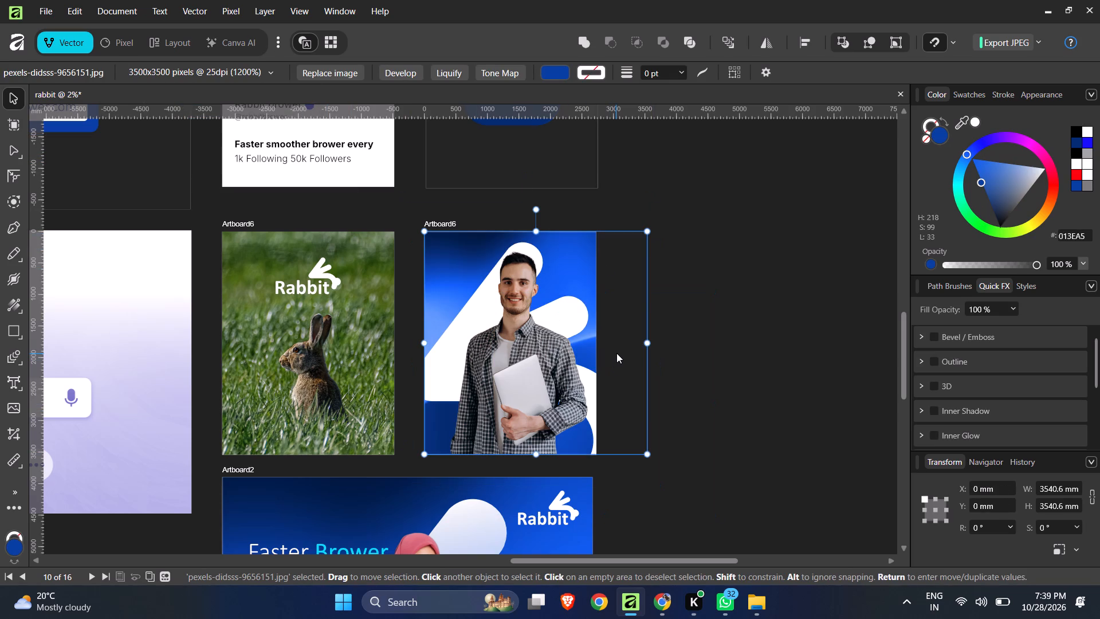
Enlarge the man poster's blue gradient background proportionally from its top-left corner to about 6820 mm square.
{"action": "left_click_drag", "start_coordinate": [650, 456], "coordinate": [777, 582]}
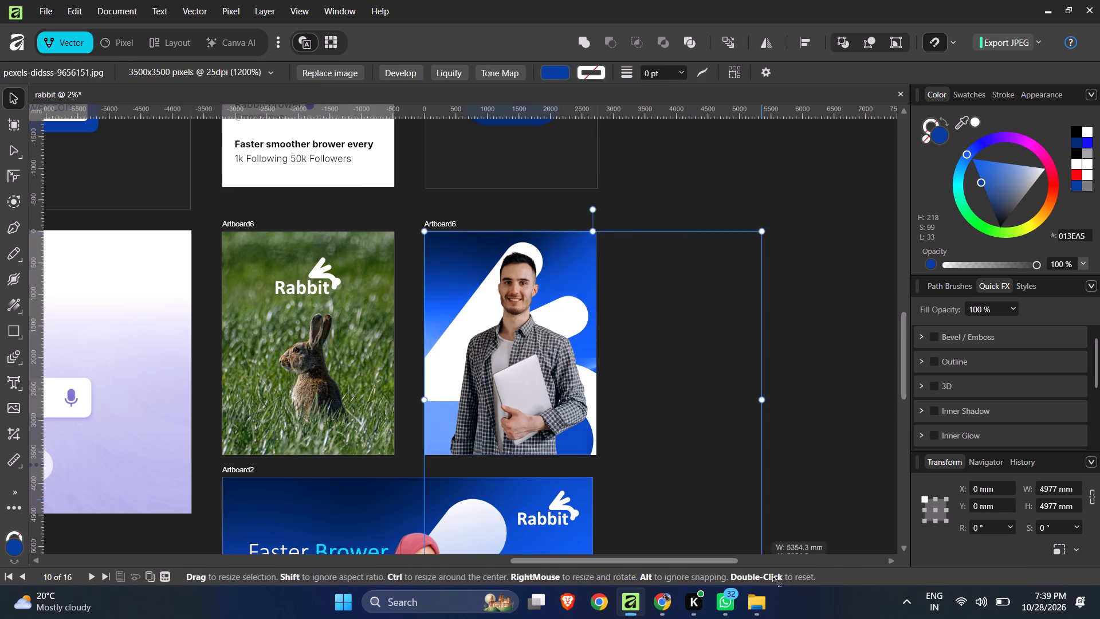
{"action": "left_click_drag", "start_coordinate": [777, 582], "coordinate": [800, 531]}
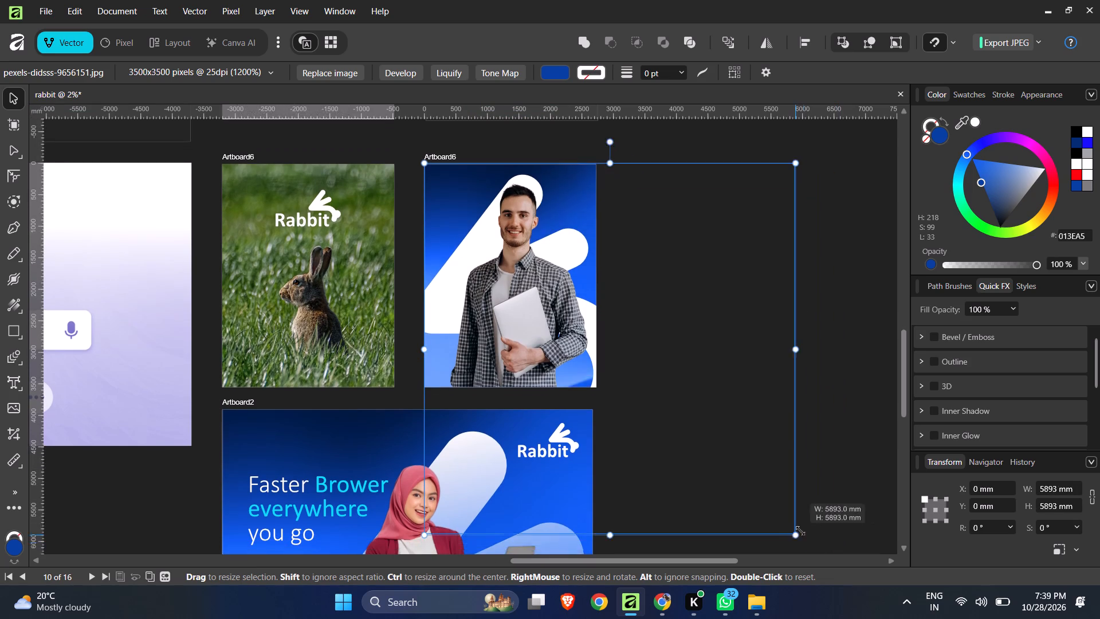
{"action": "left_click_drag", "start_coordinate": [800, 531], "coordinate": [820, 551]}
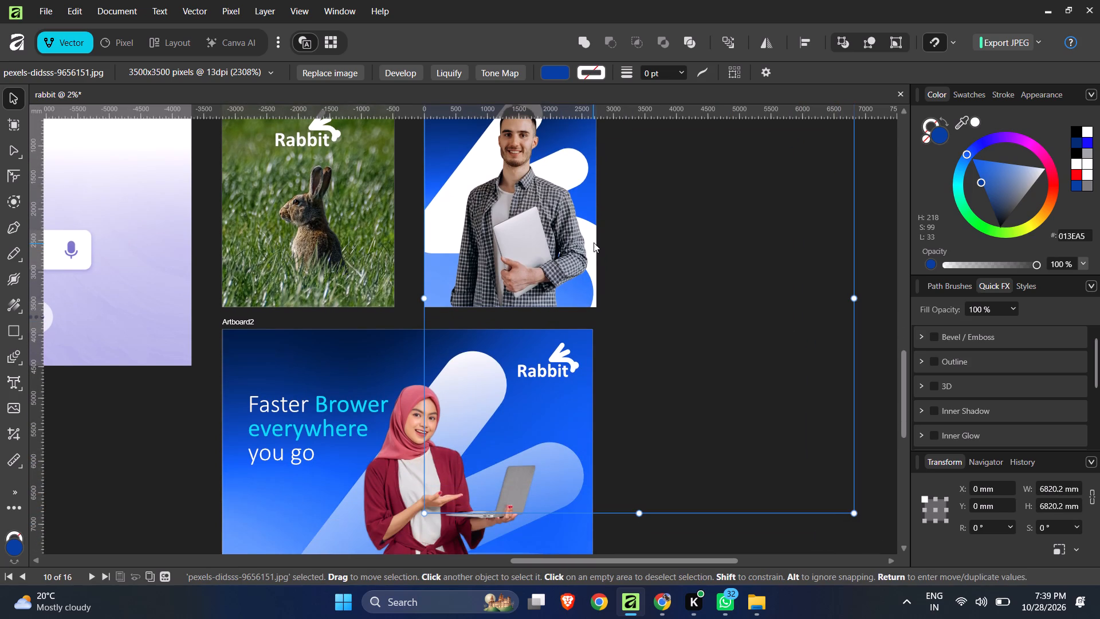
Move the white rabbit symbol behind the man to the poster's left edge, its top about 85 mm above the artboard.
{"action": "left_click", "coordinate": [594, 242]}
{"action": "left_click_drag", "start_coordinate": [594, 242], "coordinate": [611, 248]}
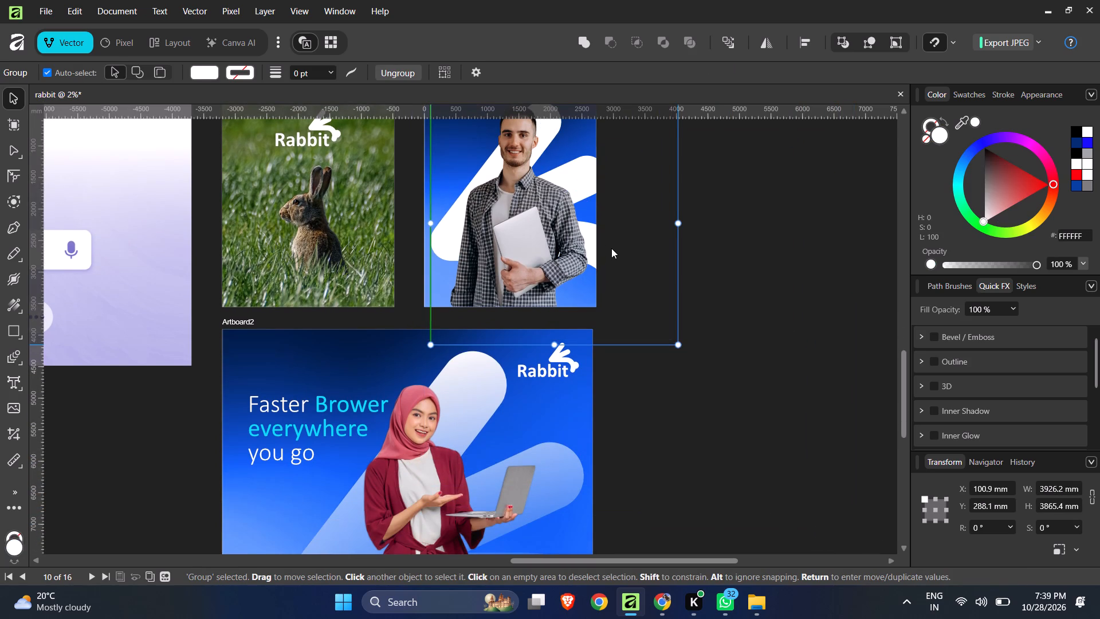
{"action": "left_click_drag", "start_coordinate": [611, 248], "coordinate": [611, 245]}
{"action": "scroll", "coordinate": [626, 284], "scroll_direction": "down", "scroll_amount": 3, "text": "ctrl"}
{"action": "scroll", "coordinate": [611, 241], "scroll_direction": "up", "scroll_amount": 3, "text": "ctrl"}
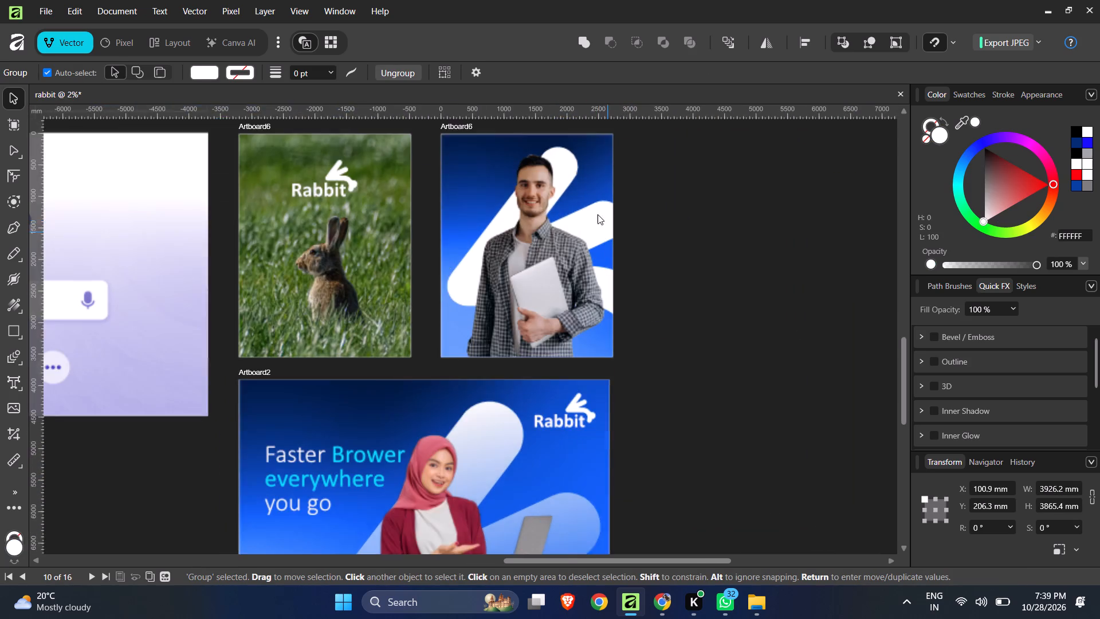
{"action": "scroll", "coordinate": [568, 165], "scroll_direction": "up", "scroll_amount": 2, "text": "ctrl"}
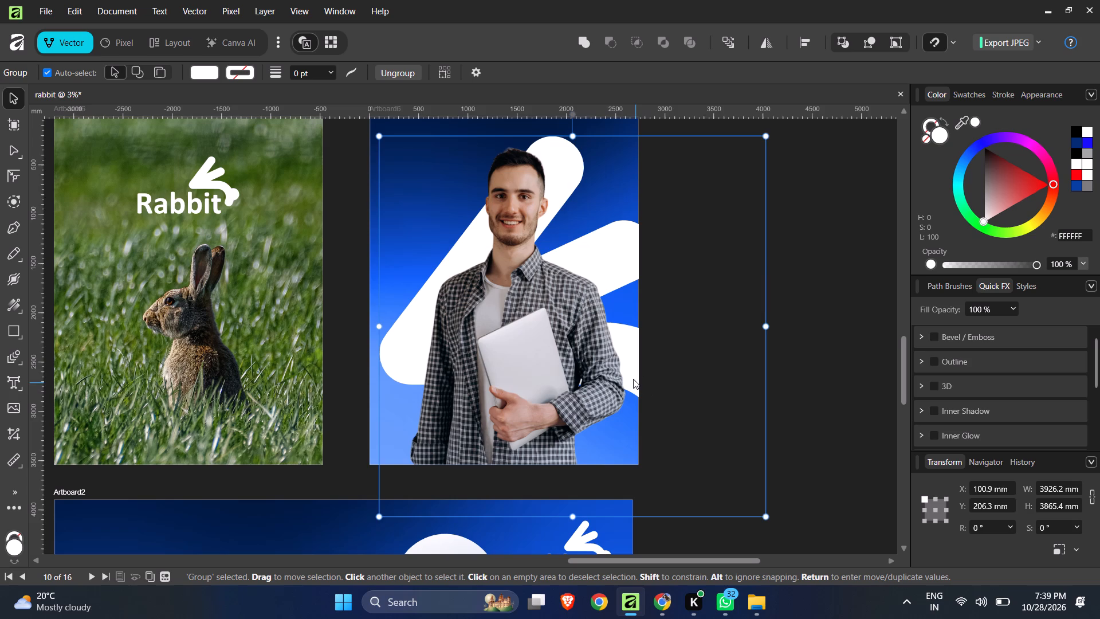
{"action": "left_click_drag", "start_coordinate": [634, 373], "coordinate": [626, 348]}
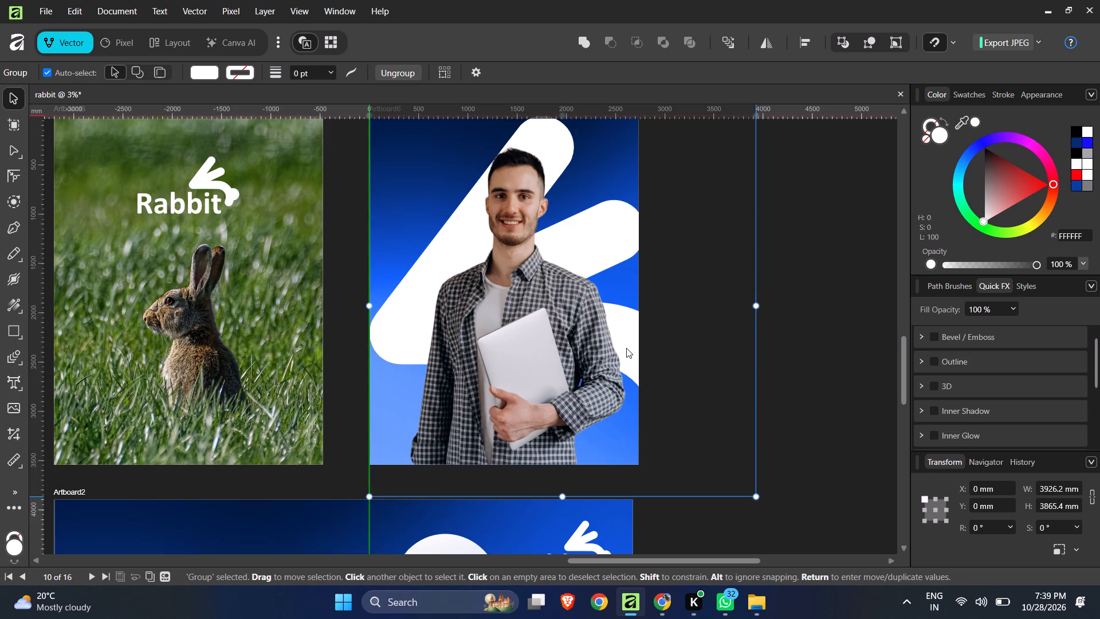
{"action": "left_click_drag", "start_coordinate": [626, 348], "coordinate": [634, 351]}
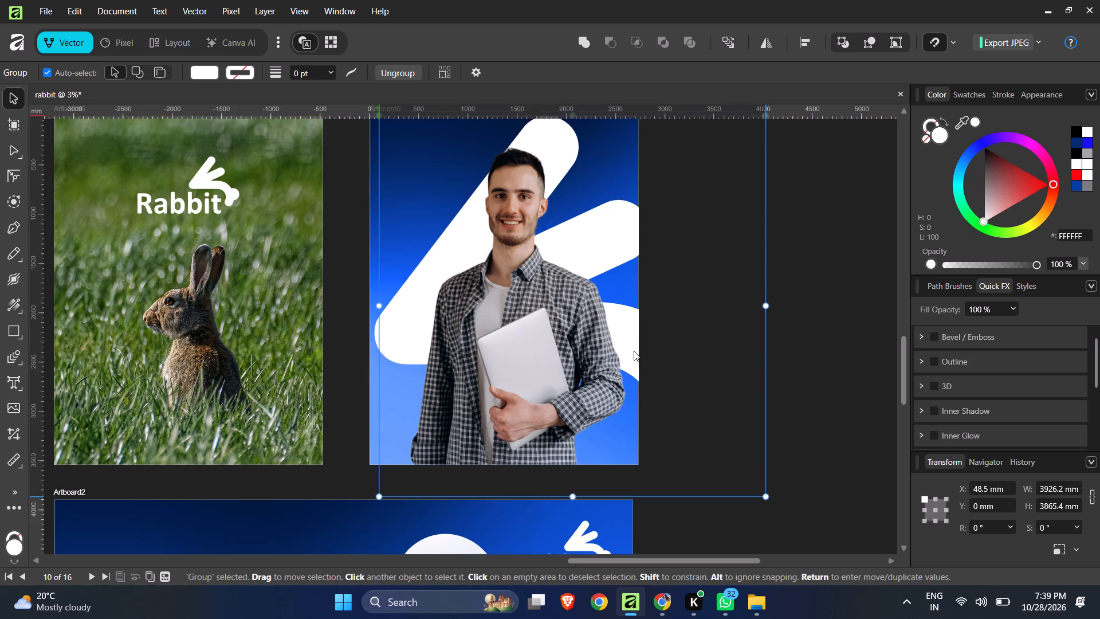
{"action": "left_click_drag", "start_coordinate": [634, 351], "coordinate": [628, 344]}
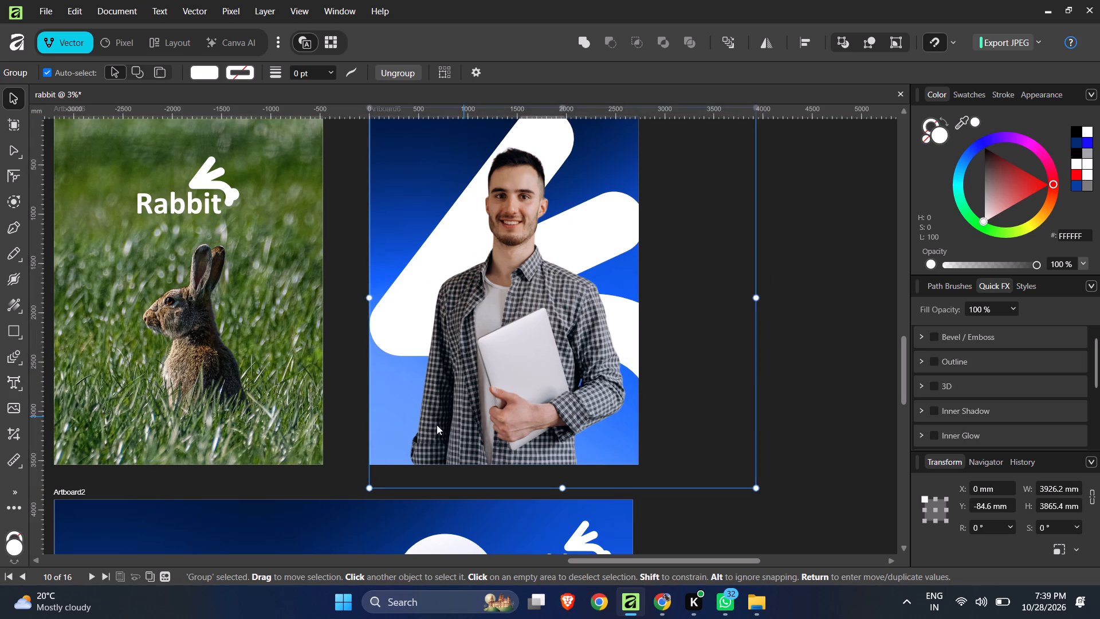
Scale the white rabbit symbol down from its bottom-left corner to about 3825 by 3766 mm and deselect it.
{"action": "left_click_drag", "start_coordinate": [370, 489], "coordinate": [378, 481]}
{"action": "key", "text": "ctrl+alt+Print"}
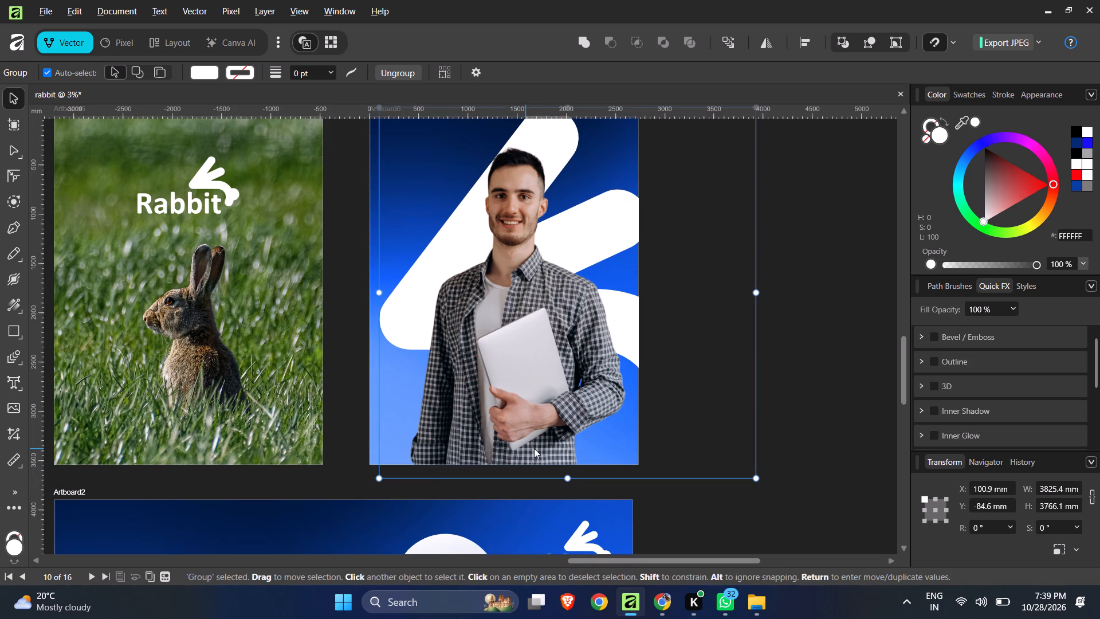
{"action": "left_click", "coordinate": [820, 324]}
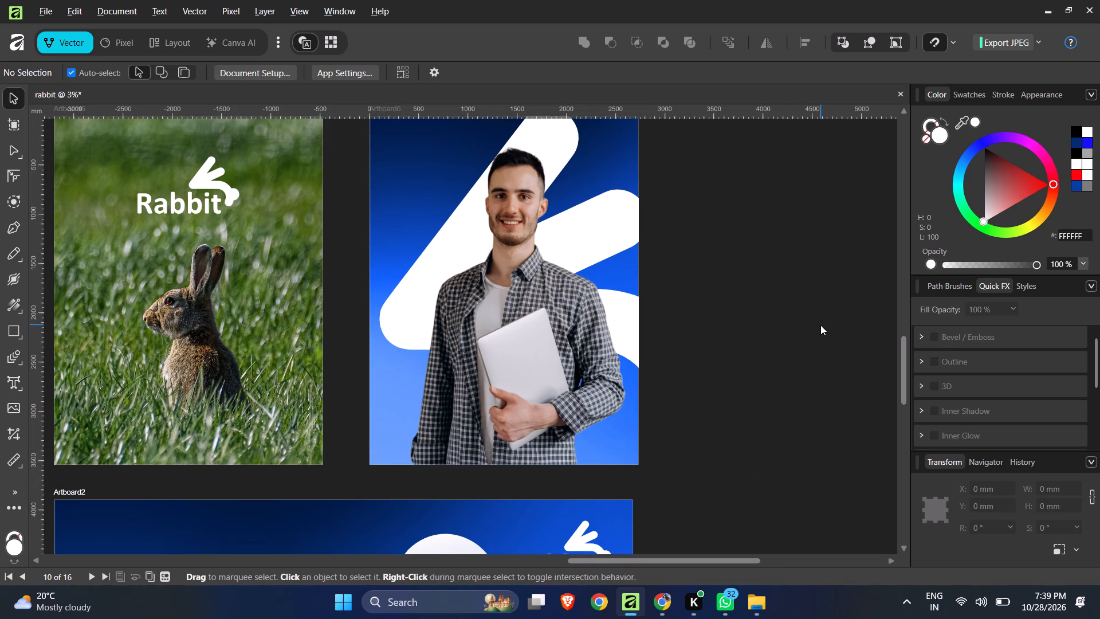
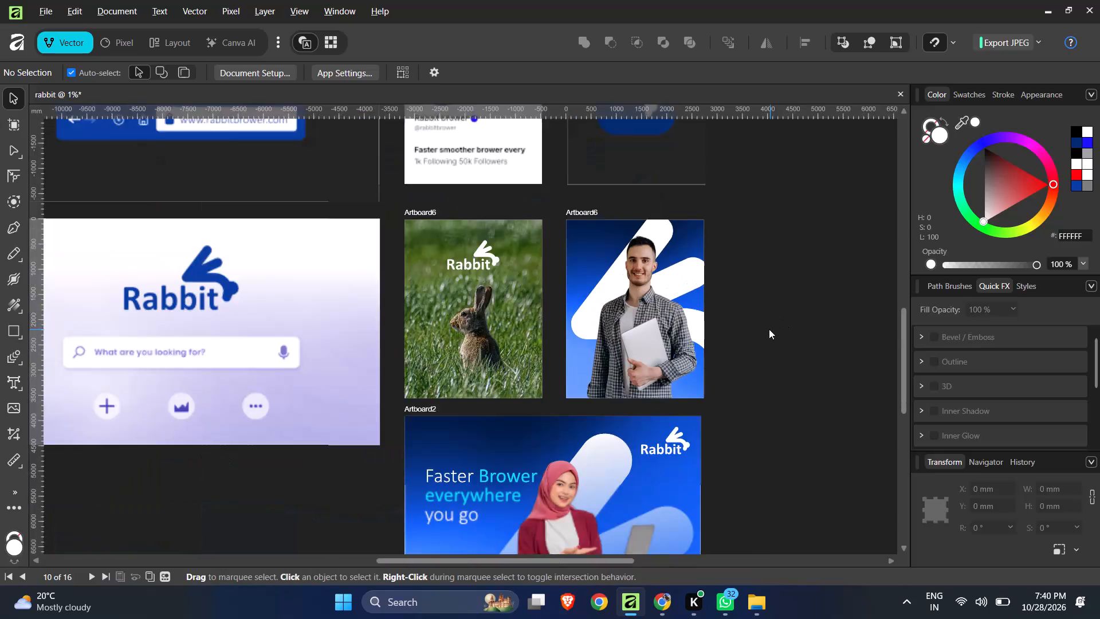
Scale the man poster's white rabbit symbol down to about 3607 by 3551 mm and align it with the poster's left edge, about 113 mm below the top.
{"action": "scroll", "coordinate": [687, 222], "scroll_direction": "up", "scroll_amount": 4, "text": "ctrl"}
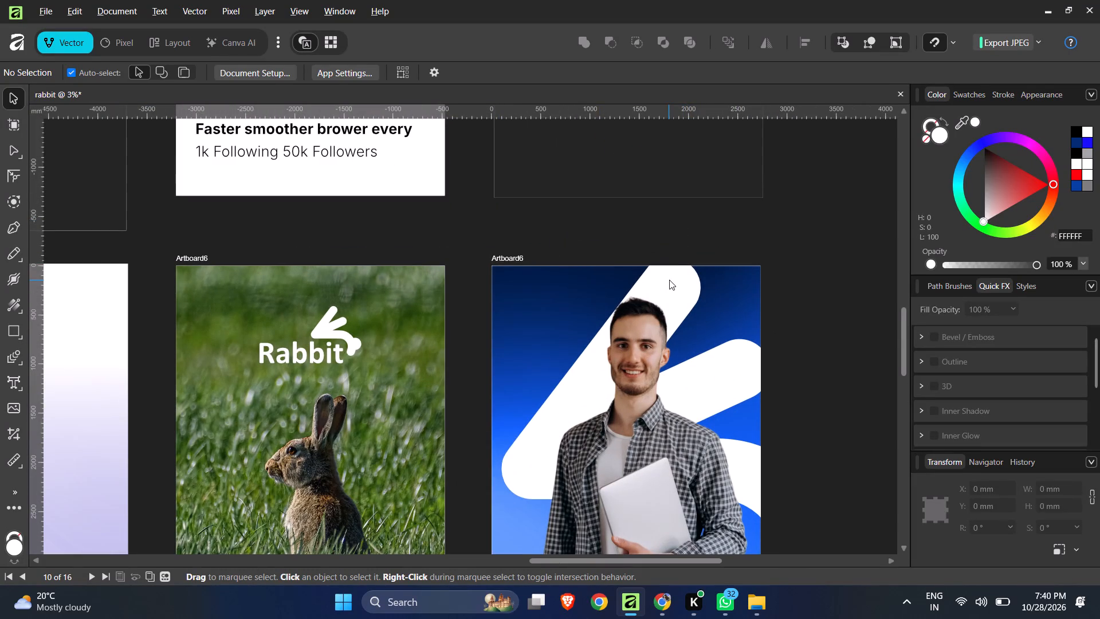
{"action": "left_click", "coordinate": [669, 280]}
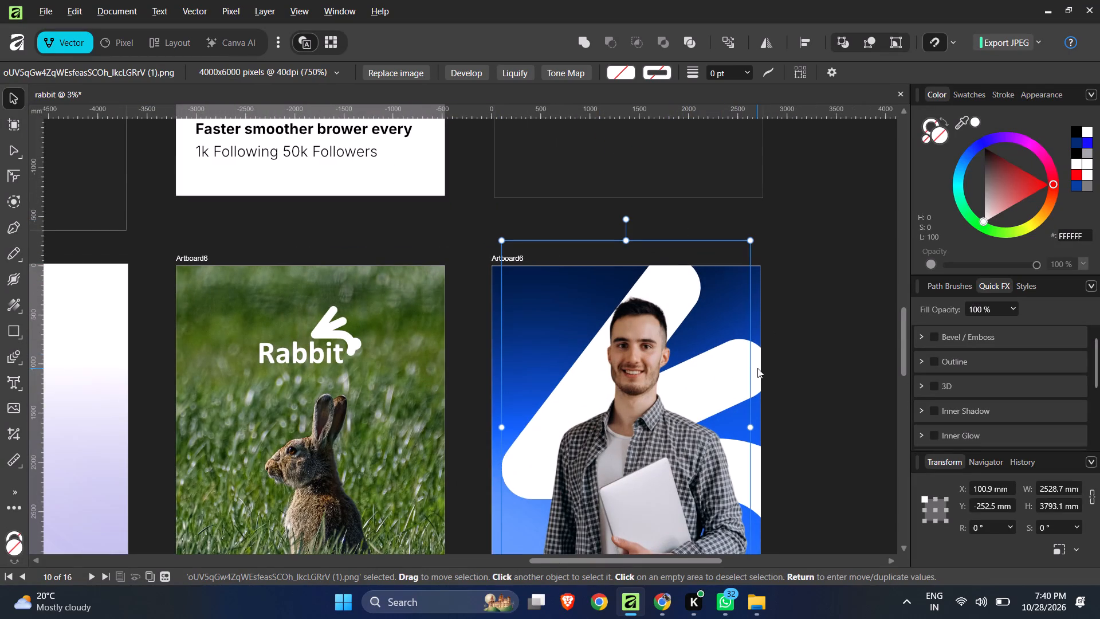
{"action": "left_click", "coordinate": [759, 368]}
{"action": "left_click_drag", "start_coordinate": [686, 257], "coordinate": [683, 269]}
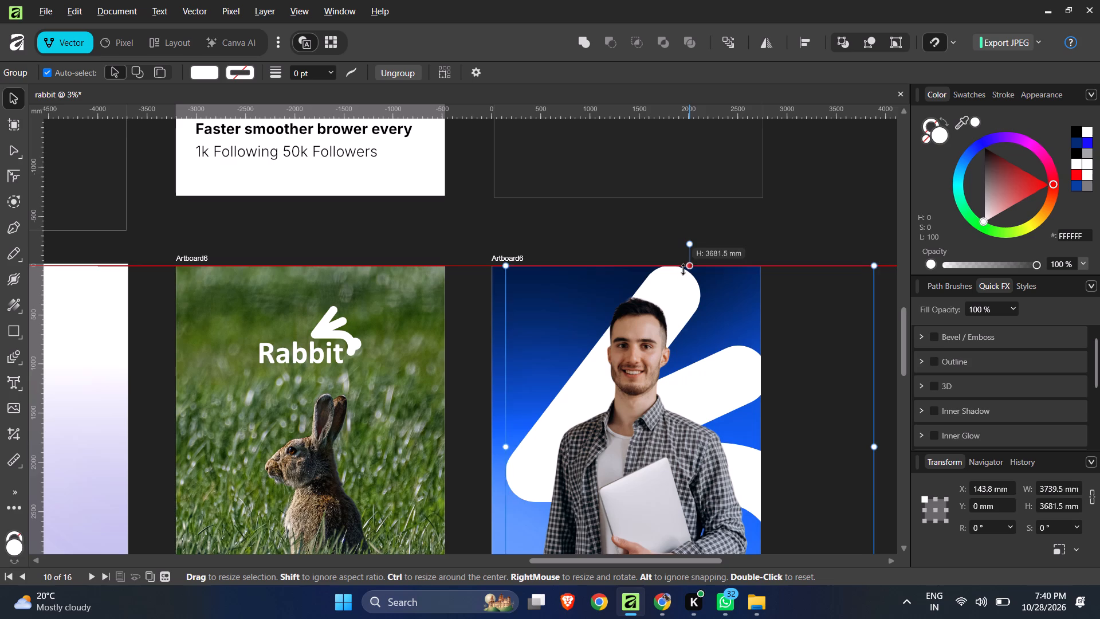
{"action": "left_click_drag", "start_coordinate": [683, 269], "coordinate": [685, 278]}
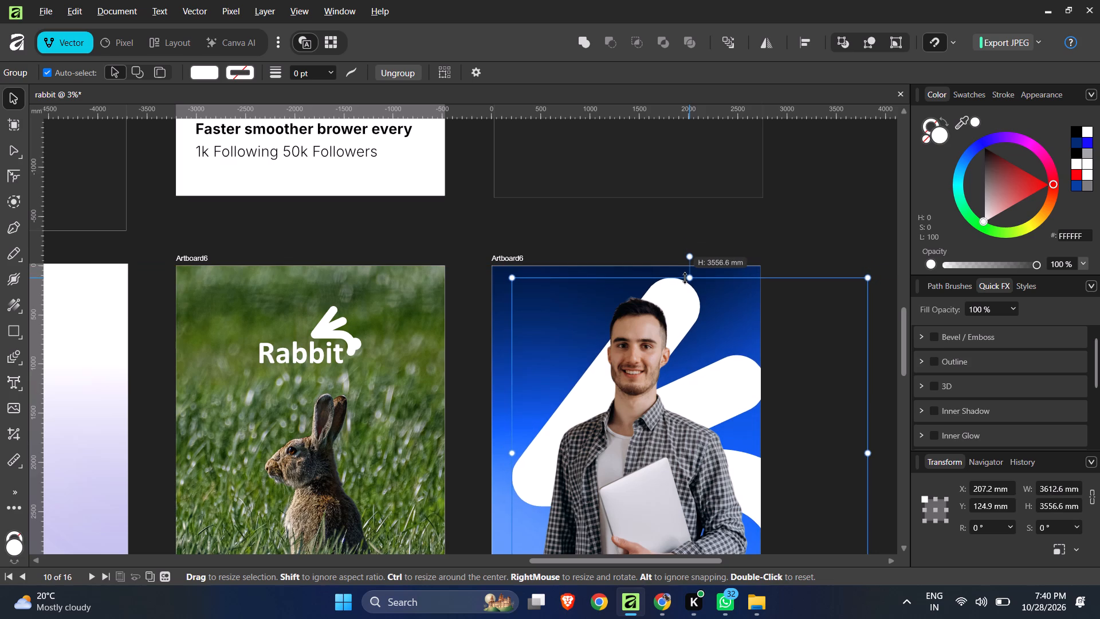
{"action": "left_click_drag", "start_coordinate": [685, 278], "coordinate": [685, 279]}
{"action": "left_click_drag", "start_coordinate": [748, 399], "coordinate": [743, 400]}
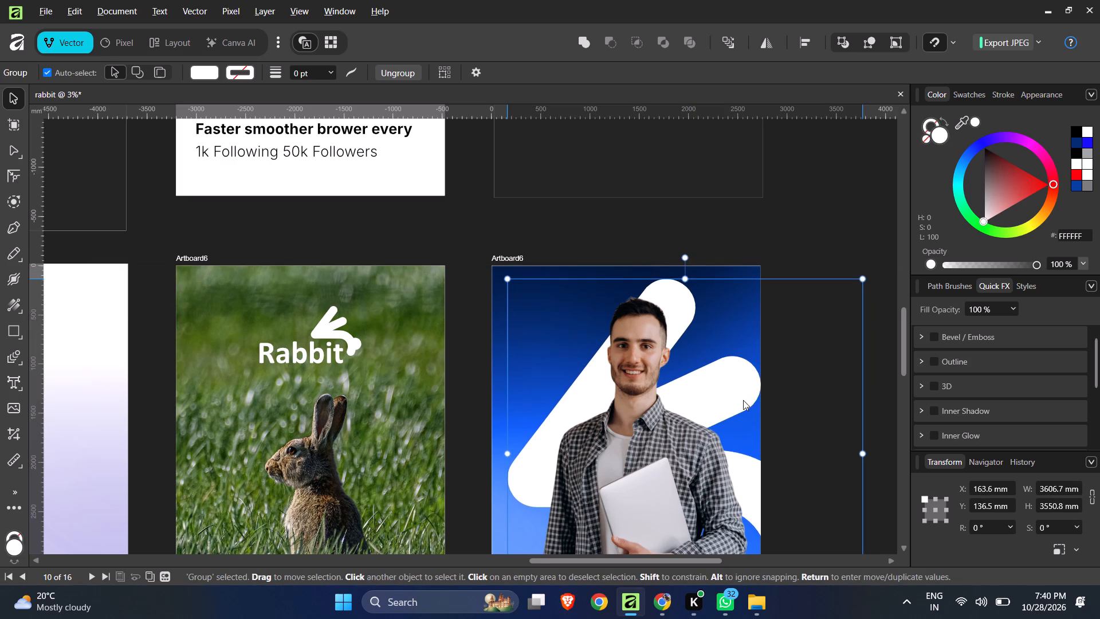
{"action": "left_click_drag", "start_coordinate": [743, 400], "coordinate": [725, 397]}
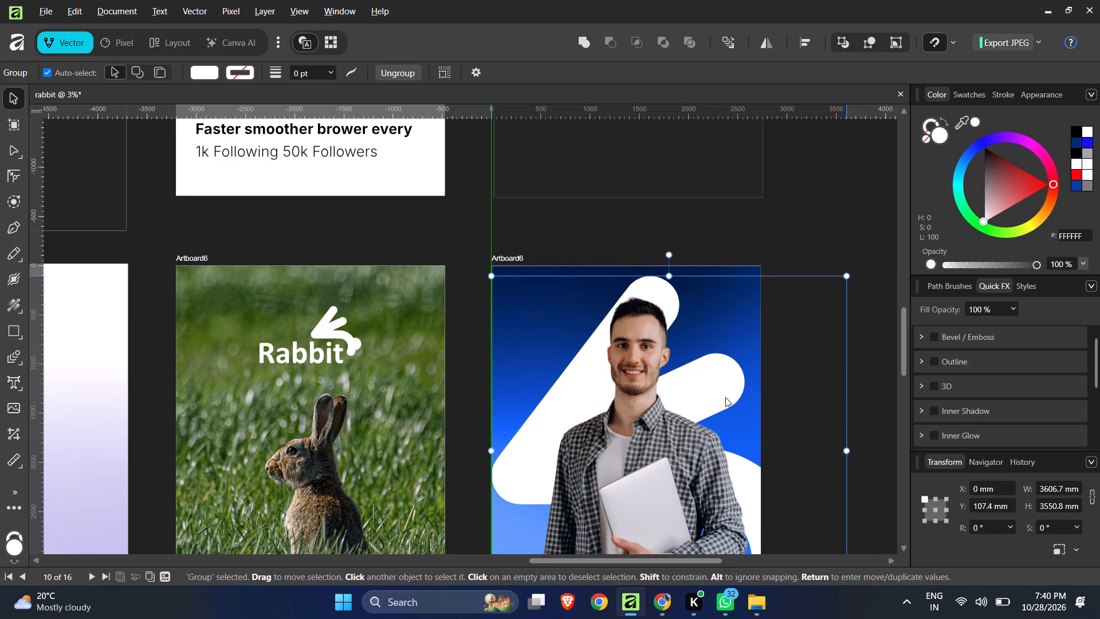
{"action": "left_click_drag", "start_coordinate": [725, 397], "coordinate": [725, 398]}
{"action": "scroll", "coordinate": [682, 363], "scroll_direction": "down", "scroll_amount": 4, "text": "ctrl"}
{"action": "scroll", "coordinate": [641, 428], "scroll_direction": "up", "scroll_amount": 1, "text": "ctrl"}
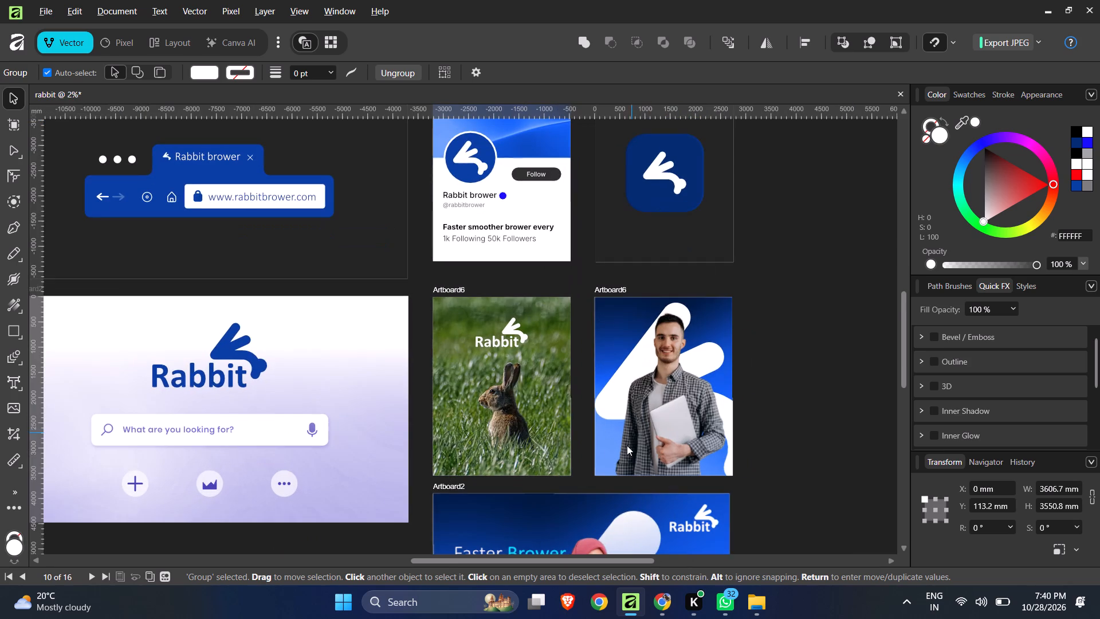
Enlarge the white rabbit symbol to about 3788 by 3729 mm and snap it to the man poster's top-left corner.
{"action": "left_click_drag", "start_coordinate": [779, 484], "coordinate": [787, 484]}
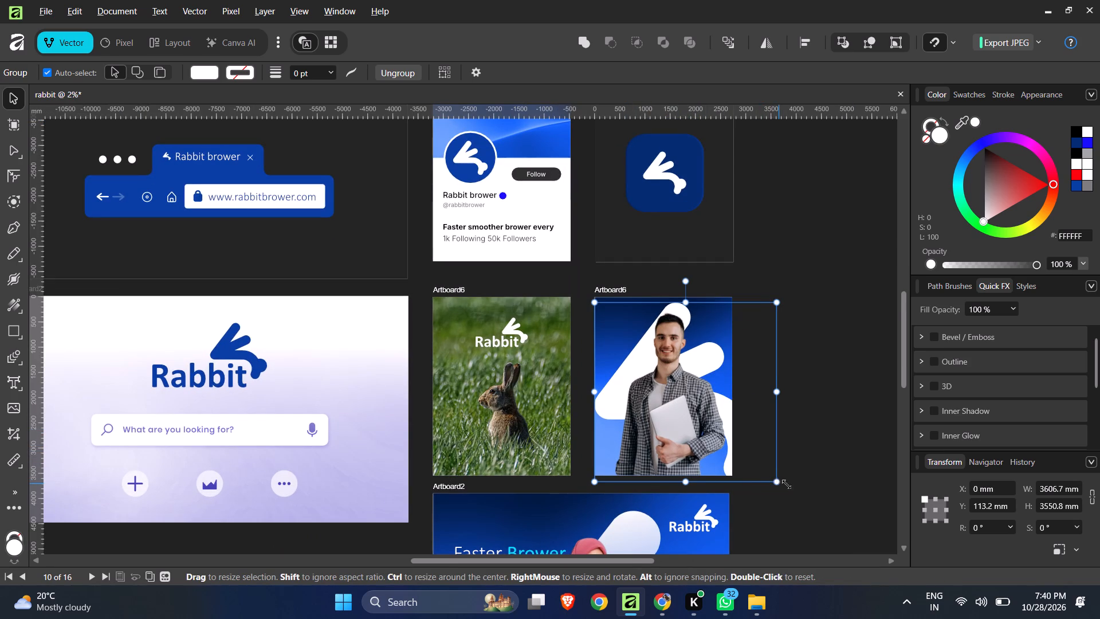
{"action": "left_click_drag", "start_coordinate": [787, 484], "coordinate": [812, 501]}
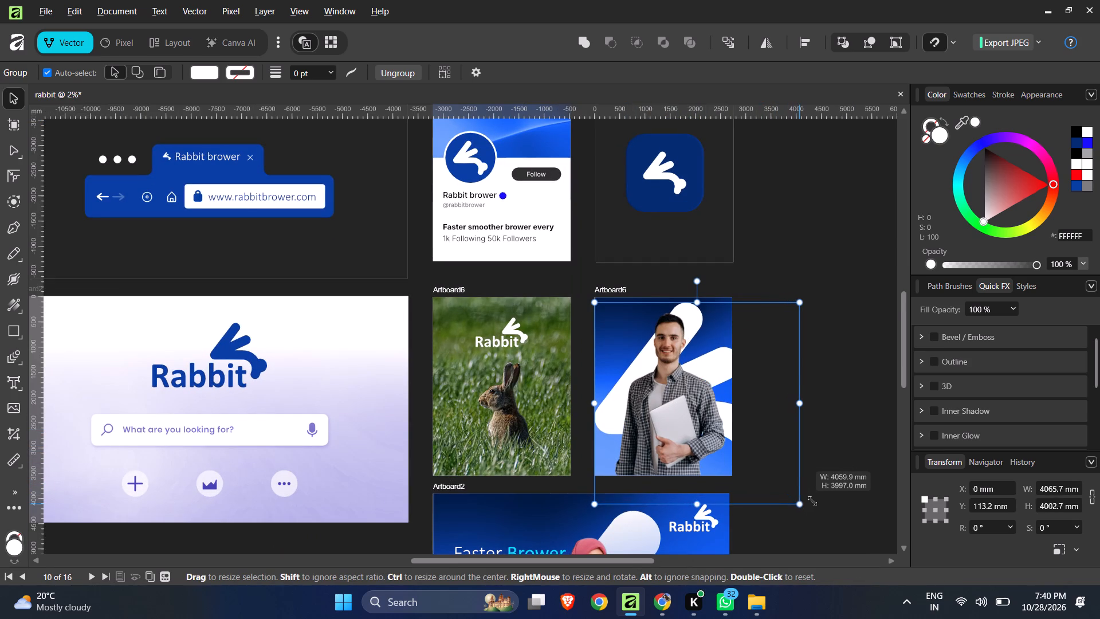
{"action": "left_click_drag", "start_coordinate": [812, 501], "coordinate": [814, 502]}
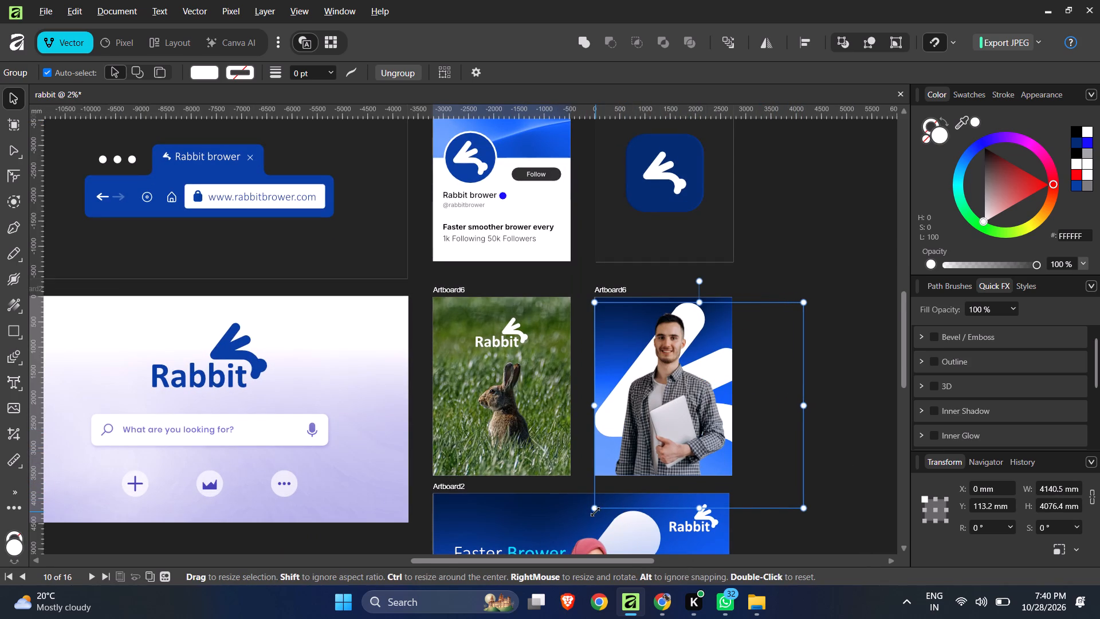
{"action": "left_click_drag", "start_coordinate": [595, 512], "coordinate": [612, 499]}
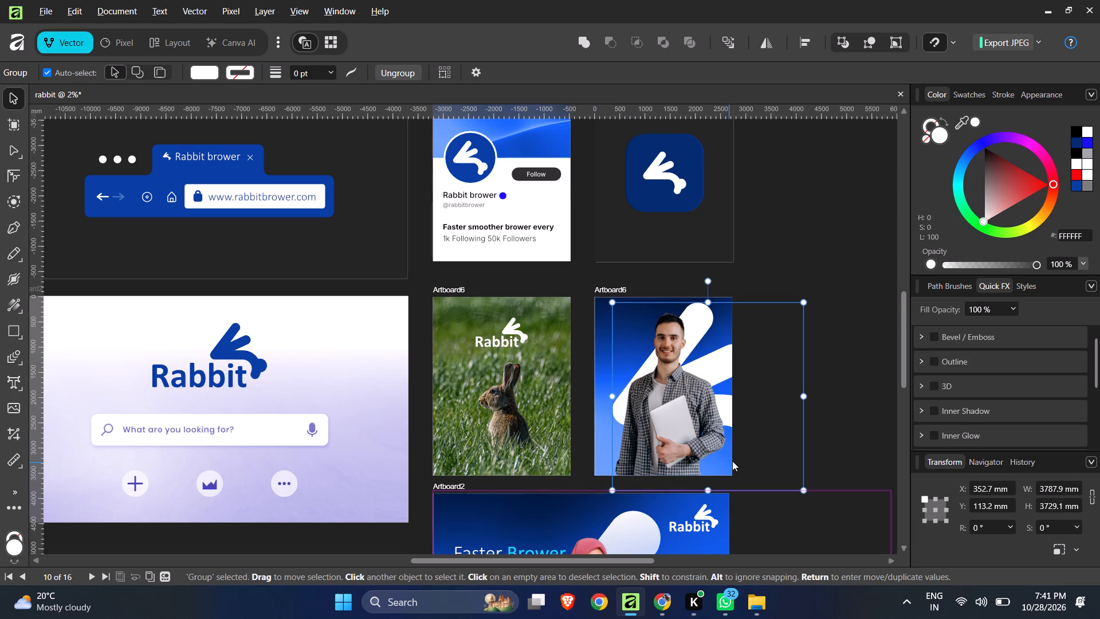
{"action": "left_click_drag", "start_coordinate": [739, 421], "coordinate": [730, 417]}
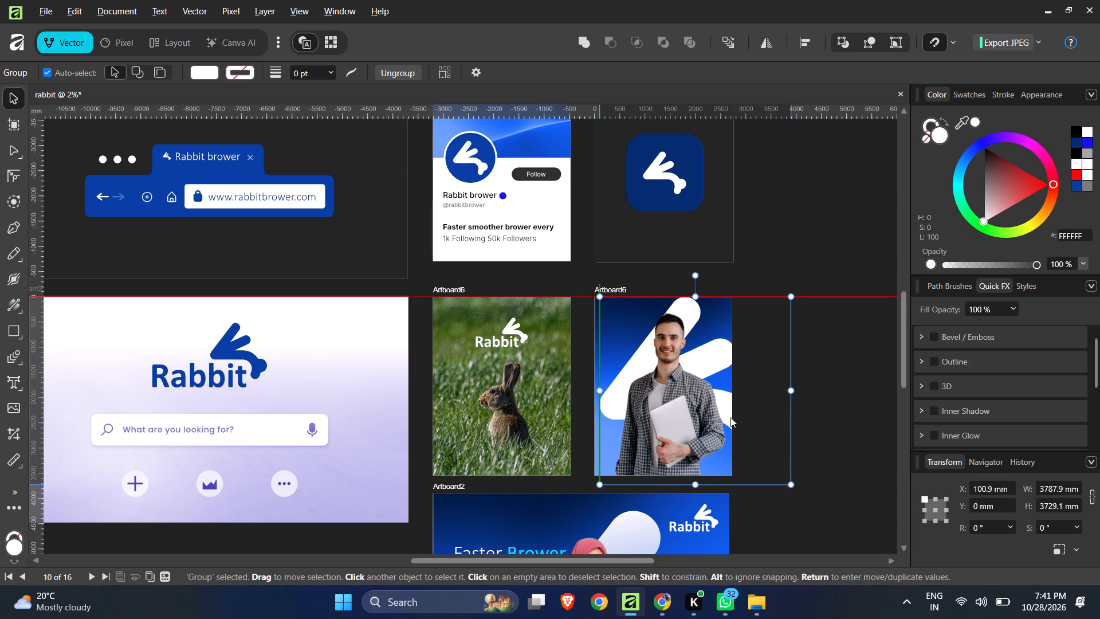
{"action": "left_click_drag", "start_coordinate": [730, 417], "coordinate": [722, 417]}
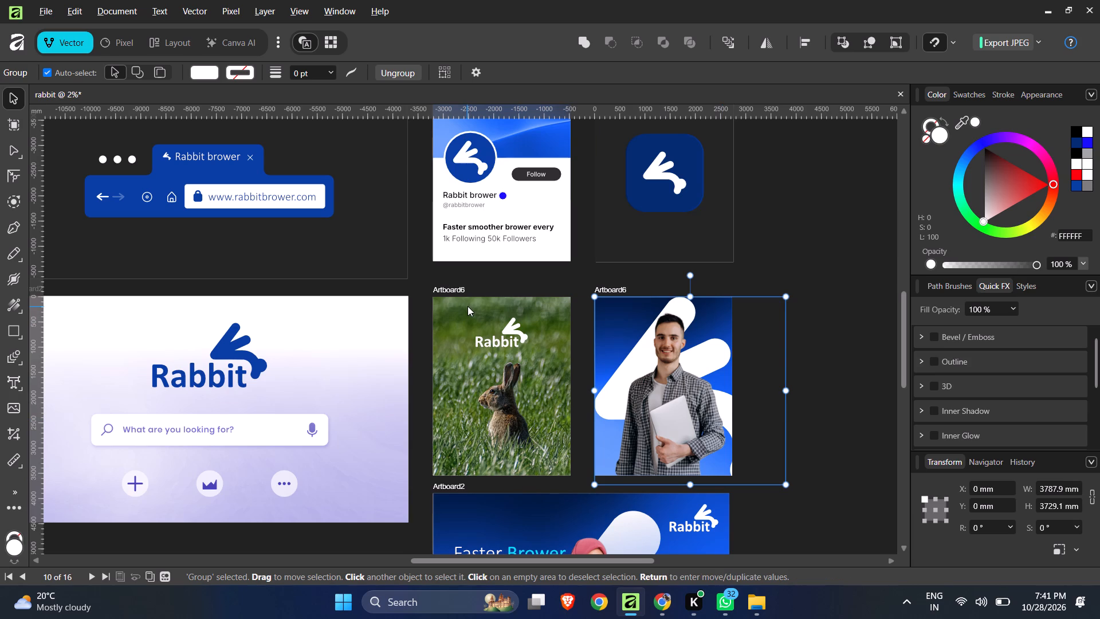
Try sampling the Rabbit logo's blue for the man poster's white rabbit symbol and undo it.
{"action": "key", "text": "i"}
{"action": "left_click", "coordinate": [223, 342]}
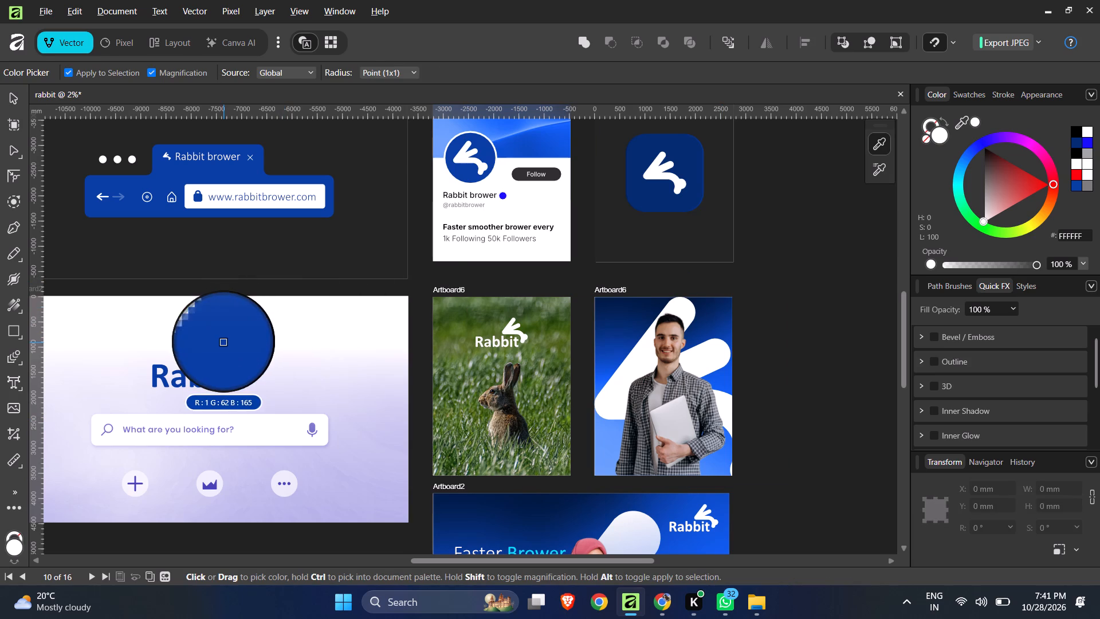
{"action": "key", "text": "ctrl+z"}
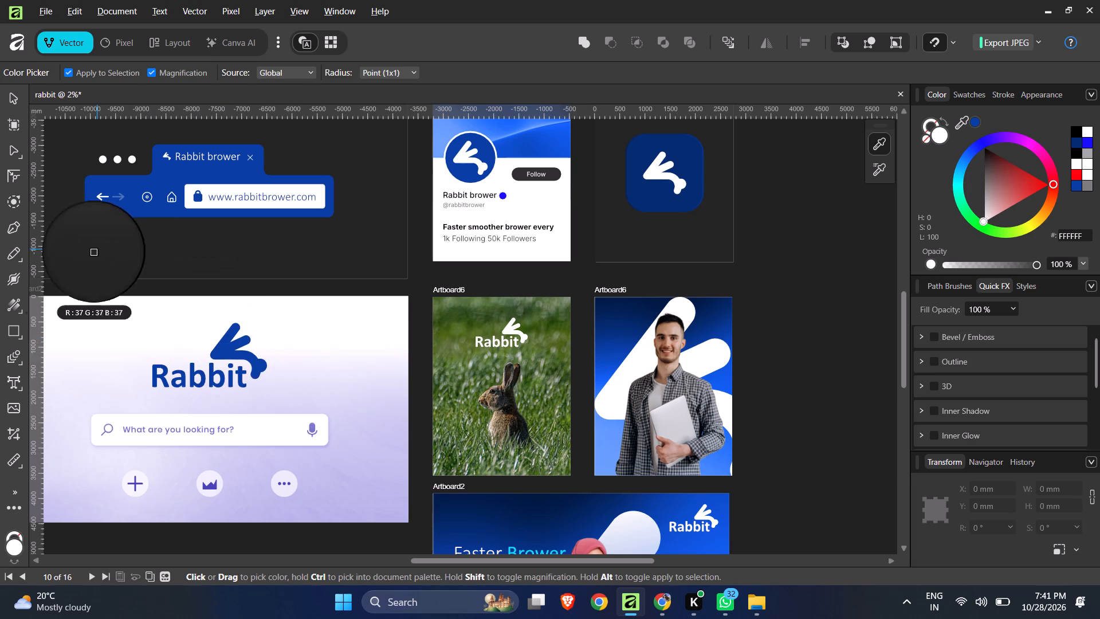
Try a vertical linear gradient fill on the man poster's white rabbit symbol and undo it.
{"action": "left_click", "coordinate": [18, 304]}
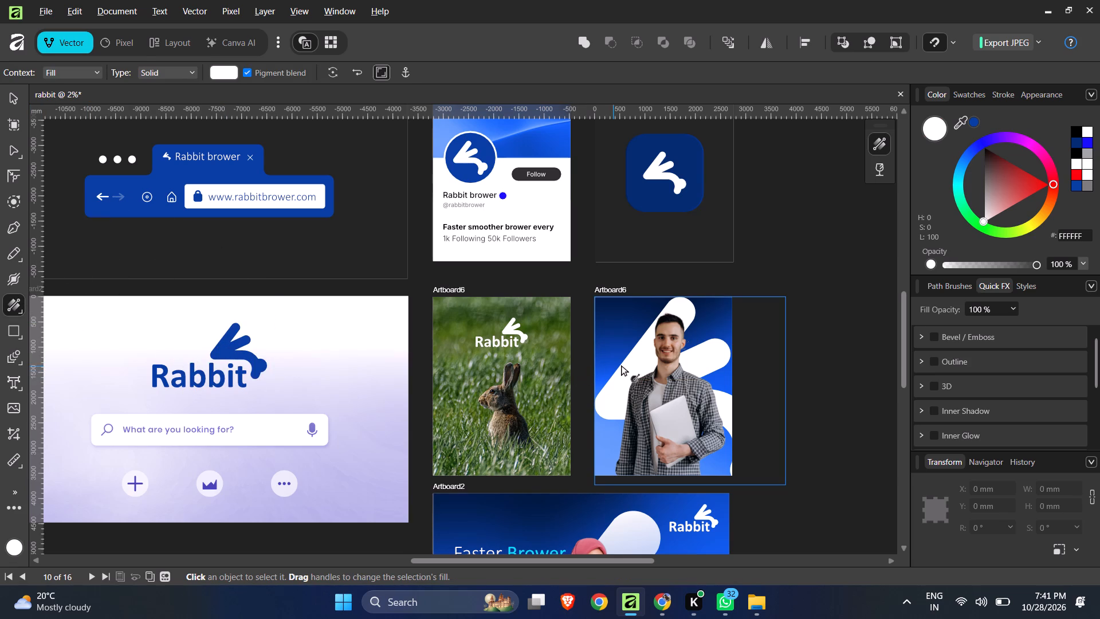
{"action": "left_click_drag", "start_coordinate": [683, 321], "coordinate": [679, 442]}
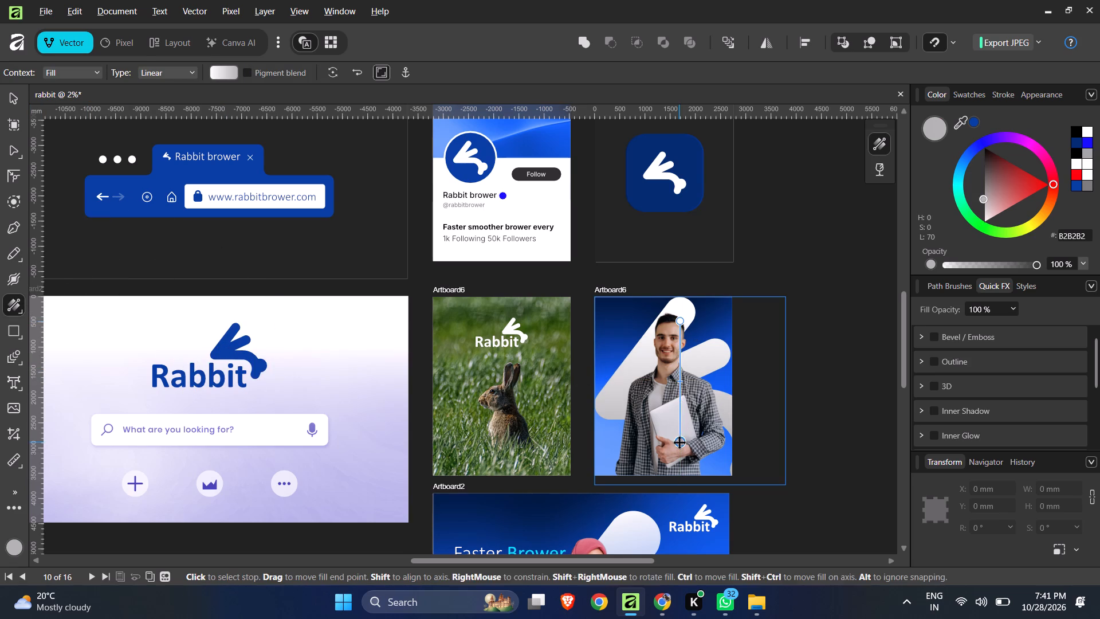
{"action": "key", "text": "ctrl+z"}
Apply a near-vertical linear transparency to the white rabbit symbol, fading from the poster's top edge down to the man's laptop, and deselect it.
{"action": "left_click_drag", "start_coordinate": [14, 310], "coordinate": [14, 309]}
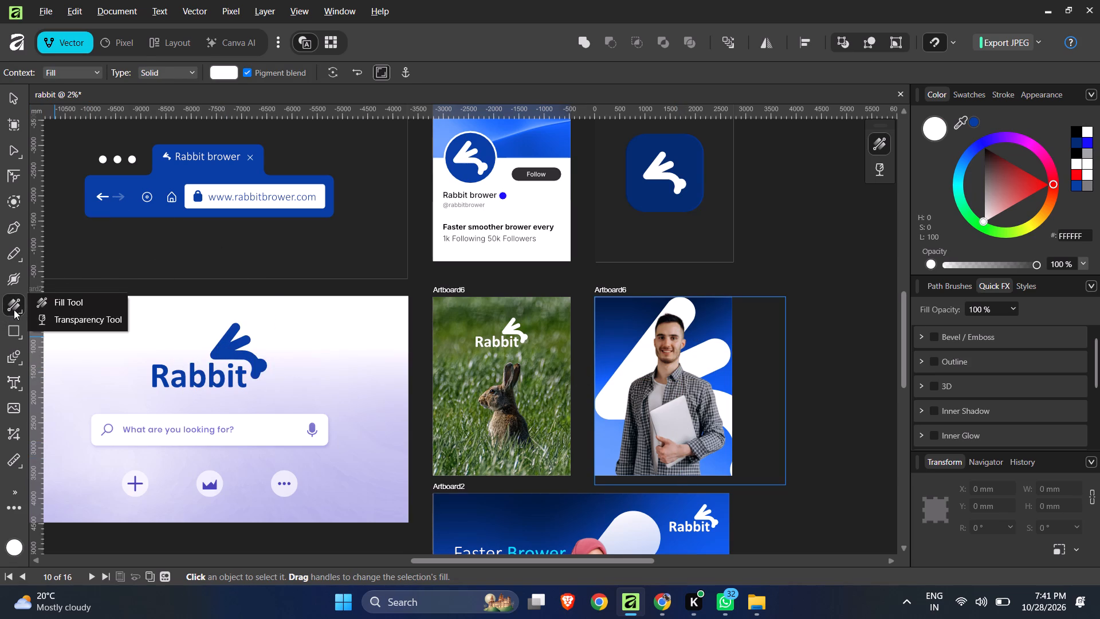
{"action": "left_click_drag", "start_coordinate": [14, 309], "coordinate": [67, 322]}
{"action": "left_click_drag", "start_coordinate": [696, 432], "coordinate": [706, 386]}
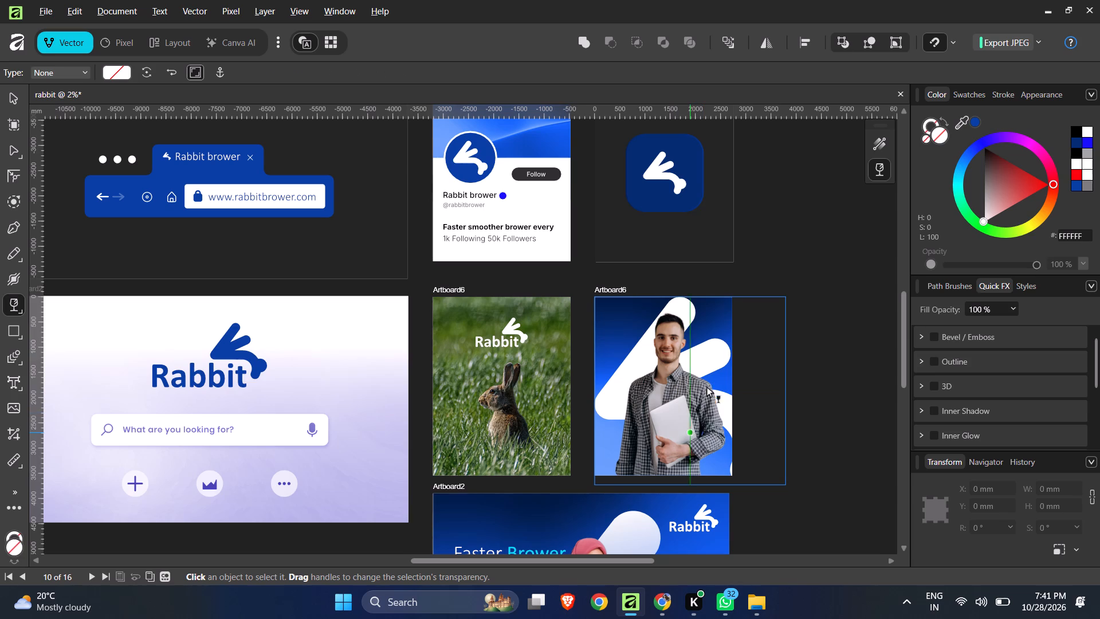
{"action": "left_click_drag", "start_coordinate": [706, 386], "coordinate": [642, 282]}
{"action": "key", "text": "ctrl+z"}
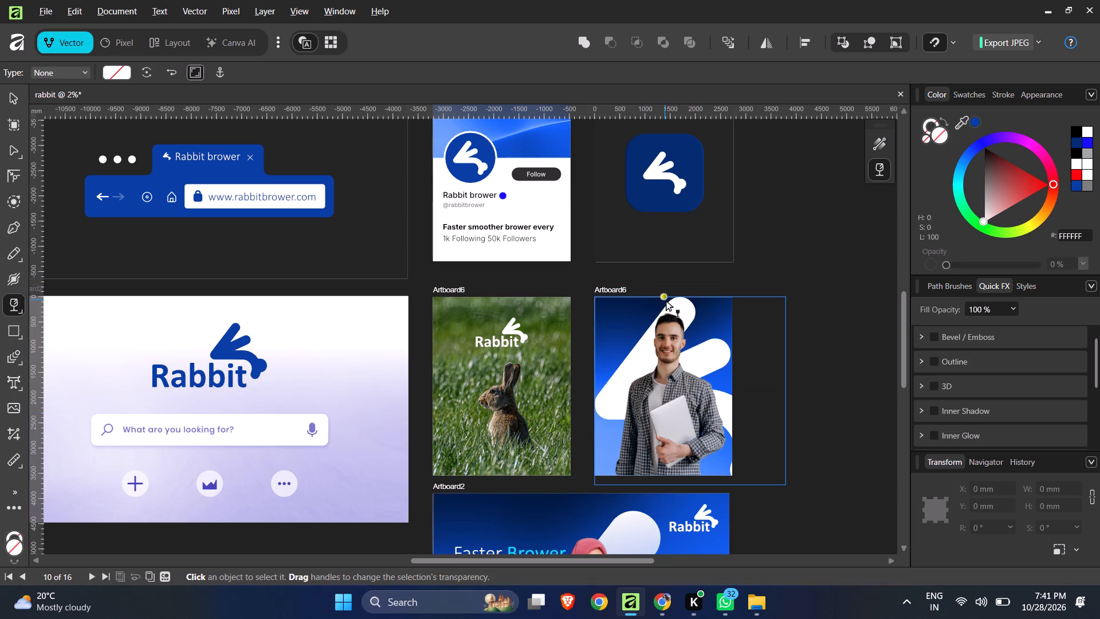
{"action": "left_click_drag", "start_coordinate": [657, 295], "coordinate": [655, 419]}
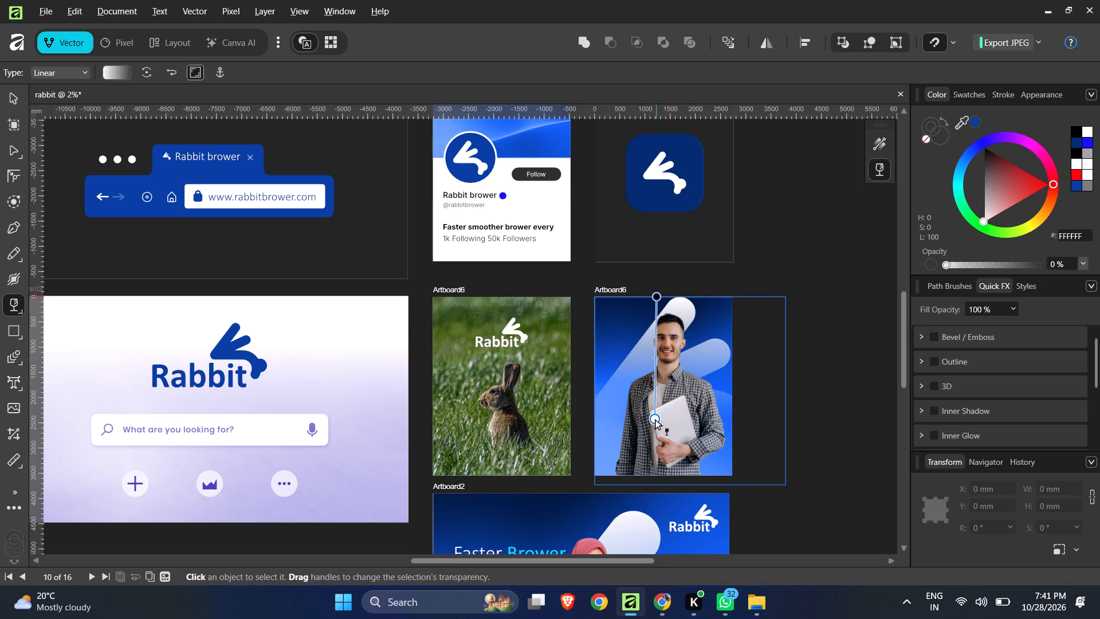
{"action": "left_click_drag", "start_coordinate": [655, 419], "coordinate": [657, 448]}
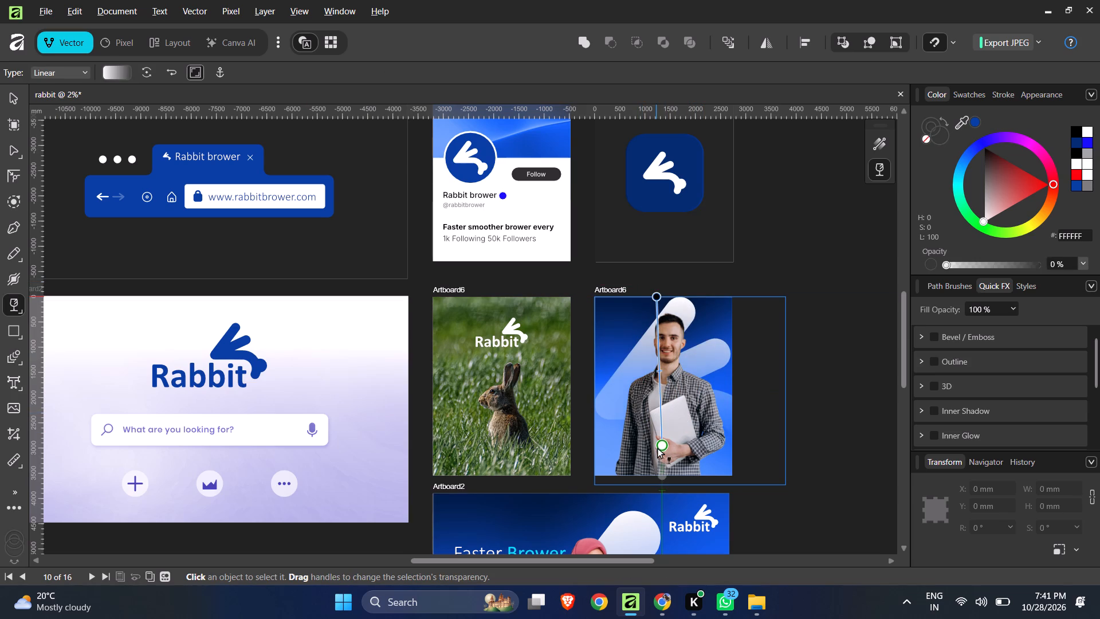
{"action": "left_click_drag", "start_coordinate": [657, 448], "coordinate": [651, 430]}
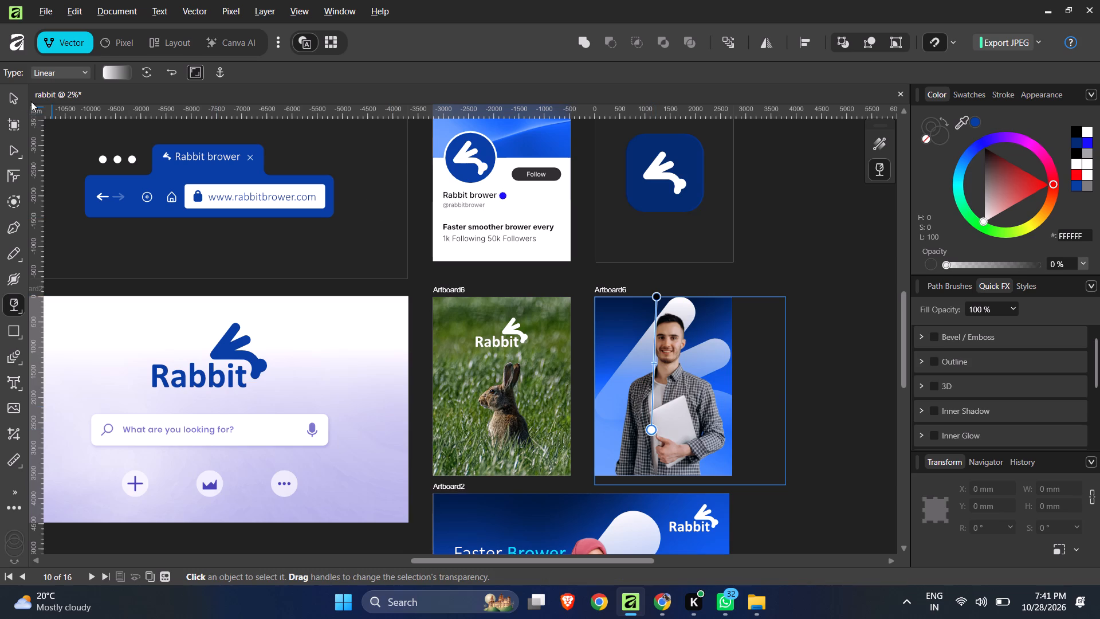
{"action": "left_click", "coordinate": [14, 98]}
{"action": "left_click", "coordinate": [772, 253]}
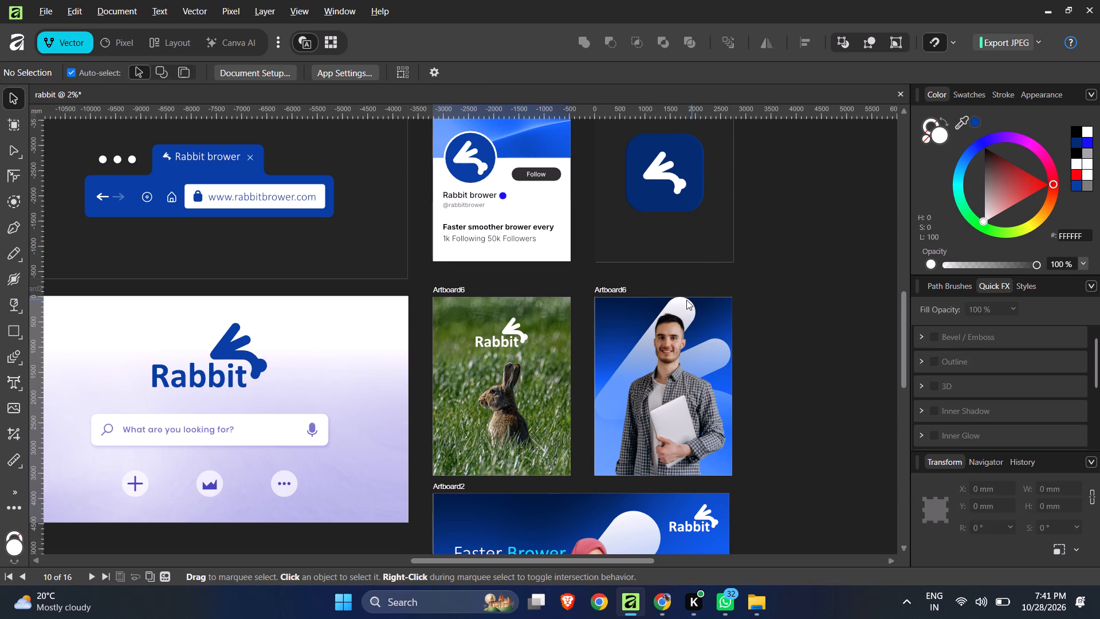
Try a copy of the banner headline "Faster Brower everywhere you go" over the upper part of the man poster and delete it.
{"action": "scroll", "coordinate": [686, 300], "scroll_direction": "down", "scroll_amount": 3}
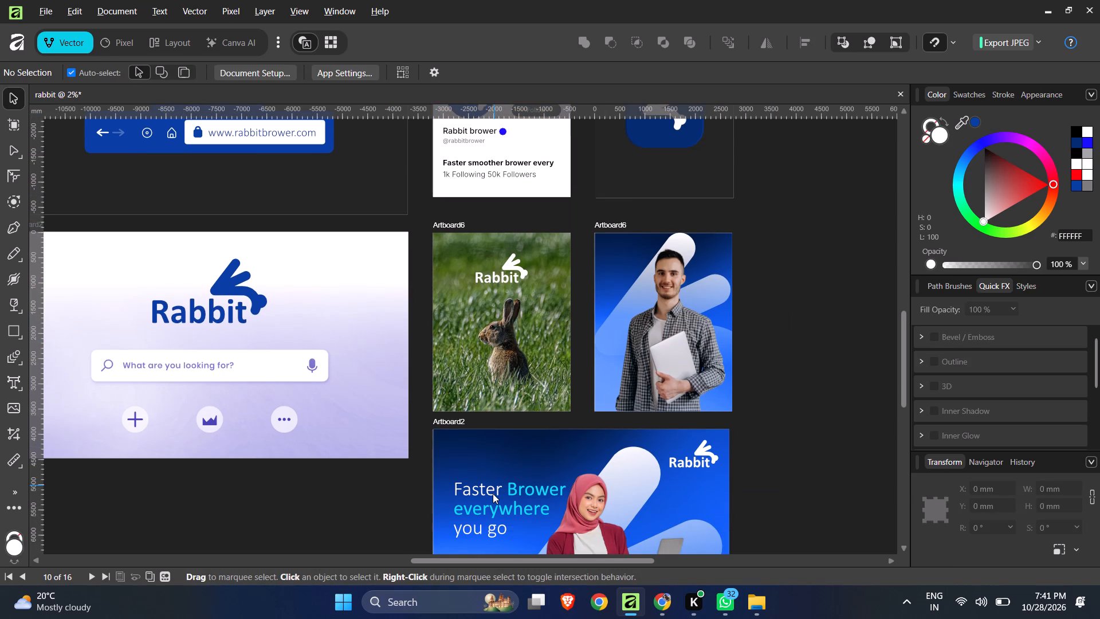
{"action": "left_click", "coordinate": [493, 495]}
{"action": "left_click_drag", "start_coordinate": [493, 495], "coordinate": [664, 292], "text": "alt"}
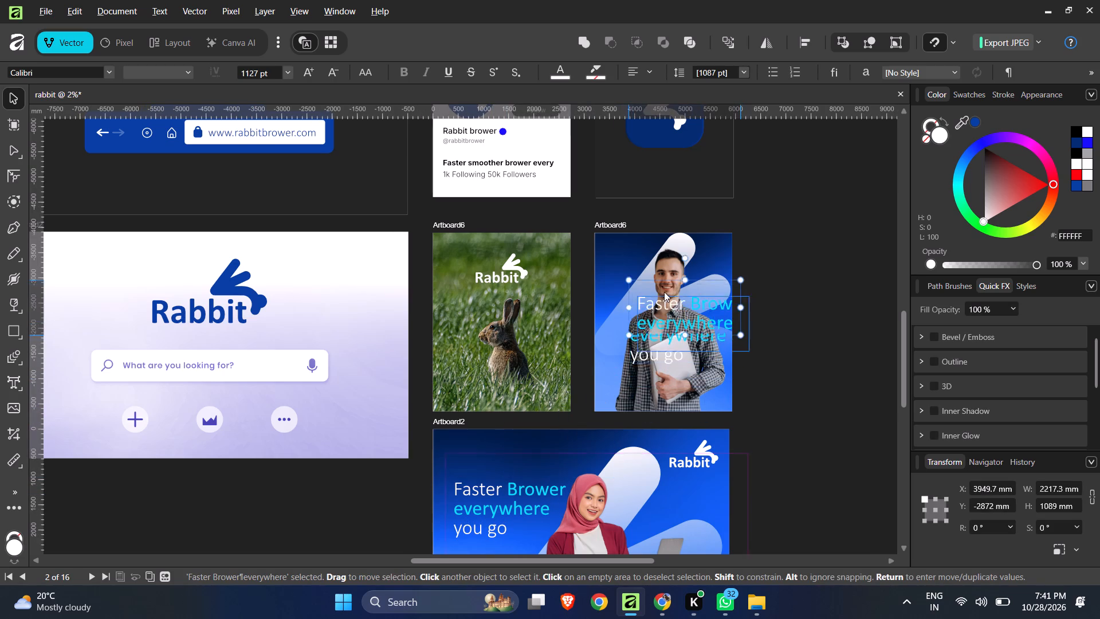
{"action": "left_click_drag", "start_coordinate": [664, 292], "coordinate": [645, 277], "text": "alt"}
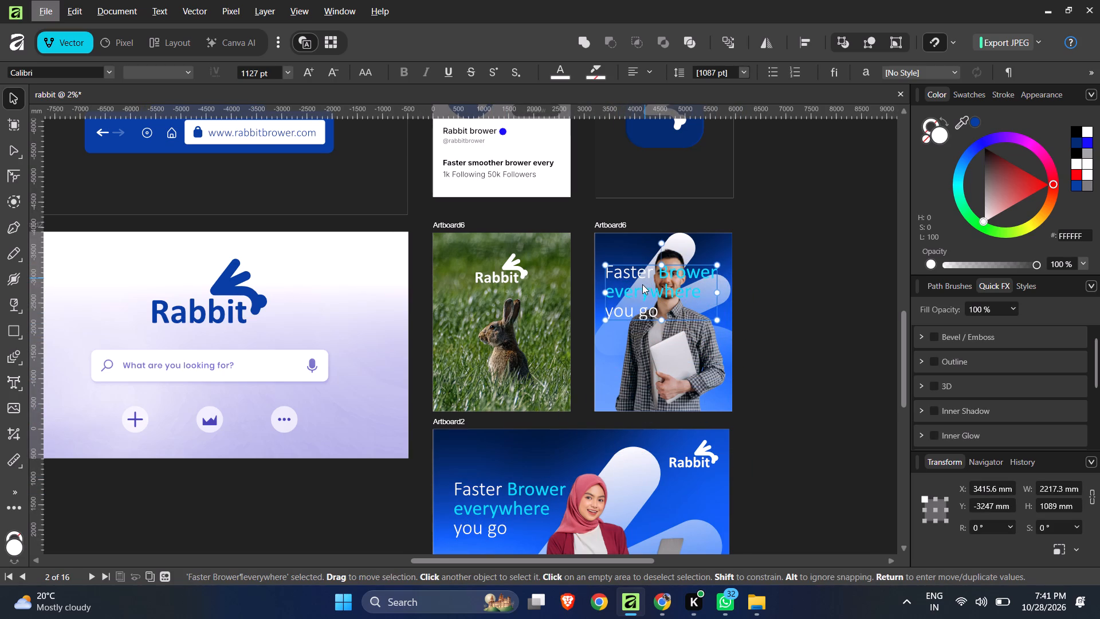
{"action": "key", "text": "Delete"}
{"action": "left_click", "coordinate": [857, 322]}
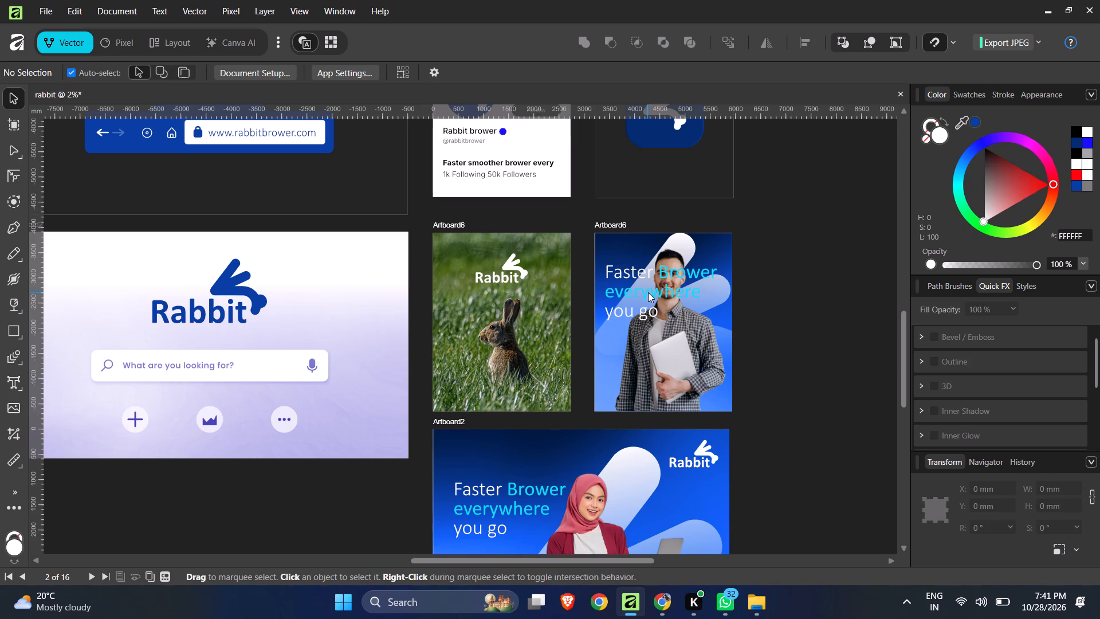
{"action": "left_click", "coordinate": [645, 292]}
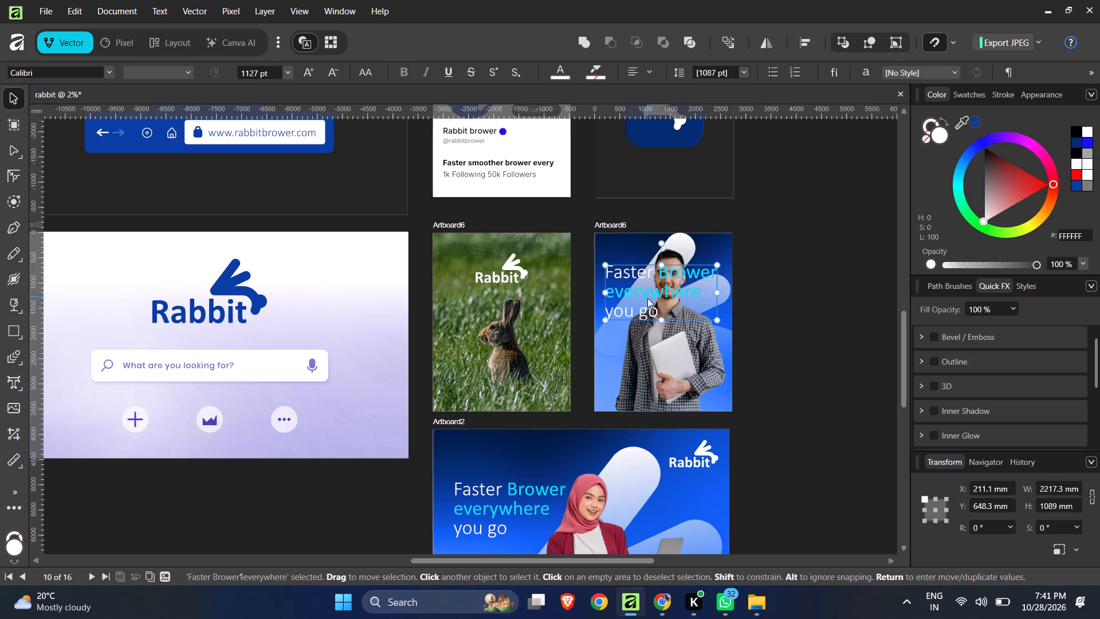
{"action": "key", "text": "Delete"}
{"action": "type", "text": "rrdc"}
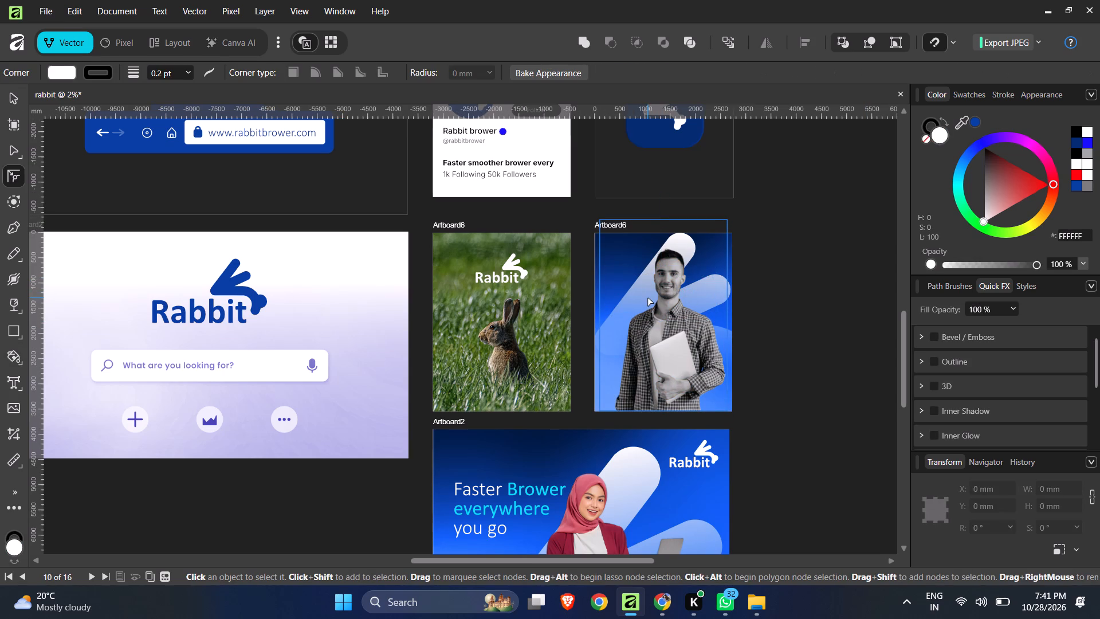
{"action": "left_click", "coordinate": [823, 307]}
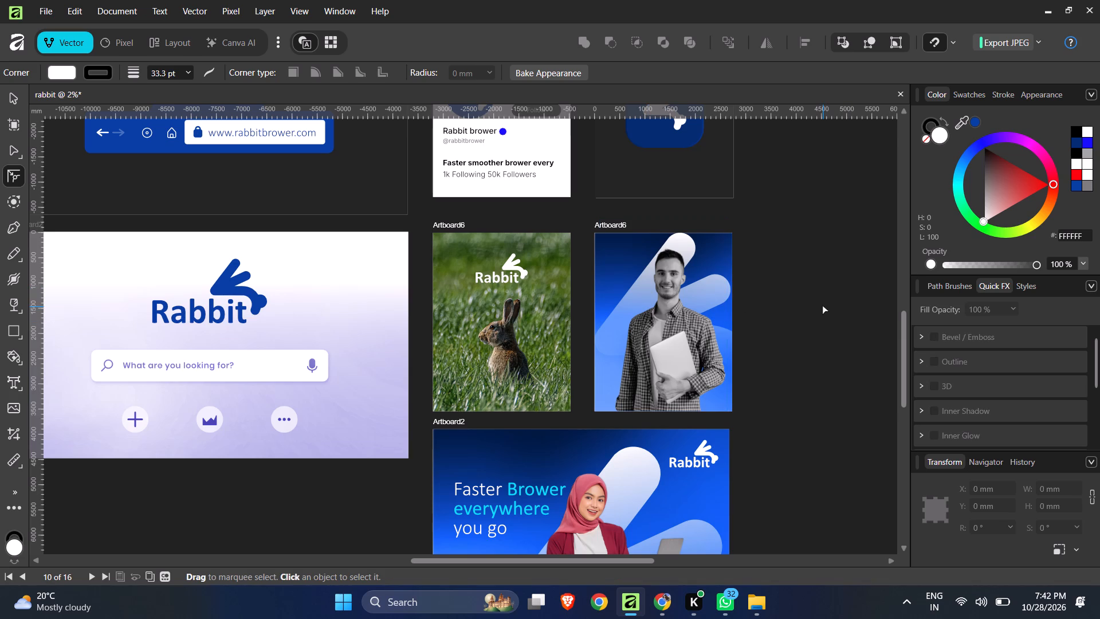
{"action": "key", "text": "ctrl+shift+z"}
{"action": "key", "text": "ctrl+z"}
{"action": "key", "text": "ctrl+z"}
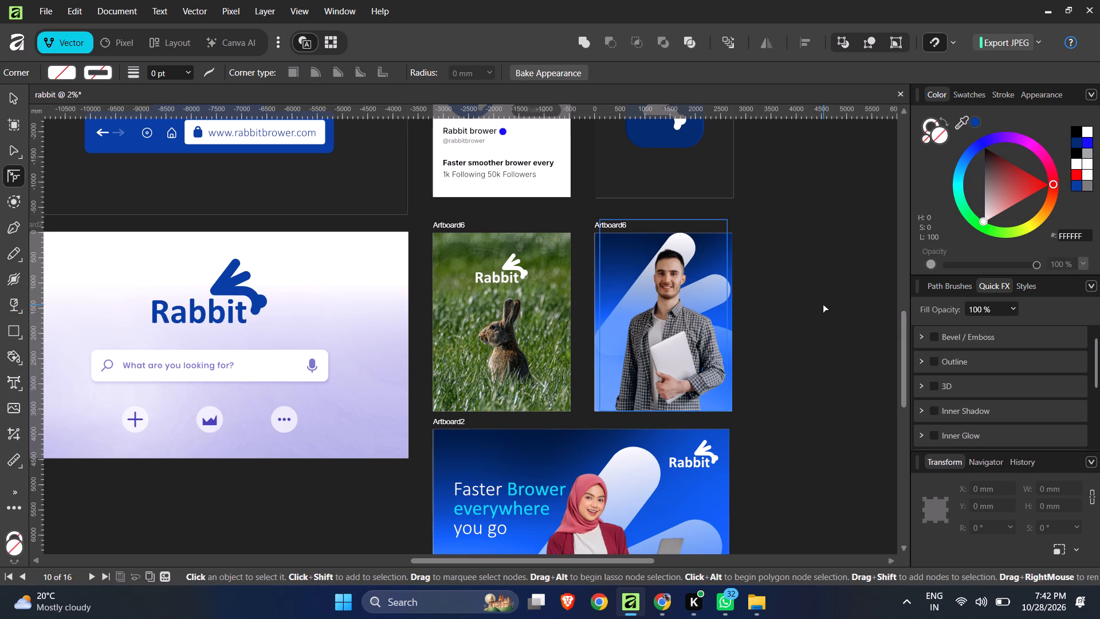
Save the document.
{"action": "key", "text": "ctrl+s"}
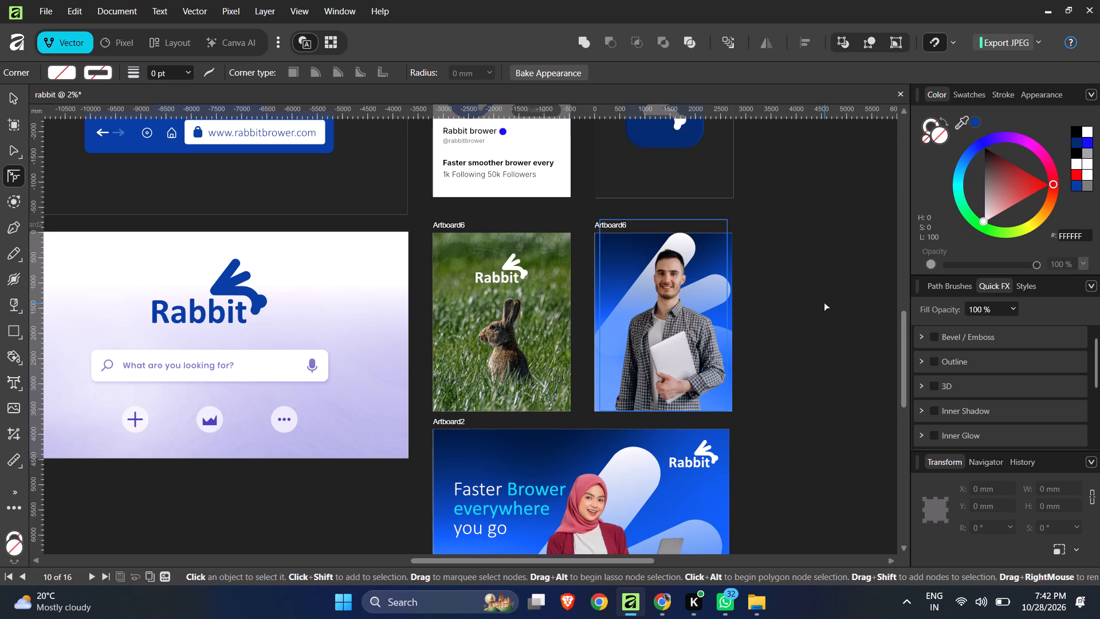
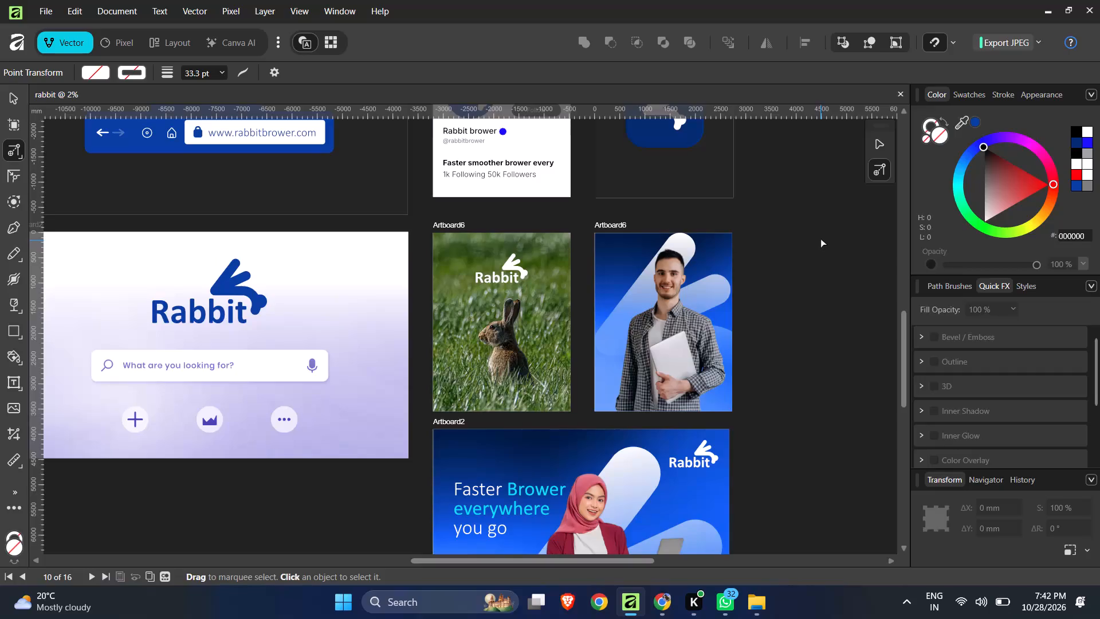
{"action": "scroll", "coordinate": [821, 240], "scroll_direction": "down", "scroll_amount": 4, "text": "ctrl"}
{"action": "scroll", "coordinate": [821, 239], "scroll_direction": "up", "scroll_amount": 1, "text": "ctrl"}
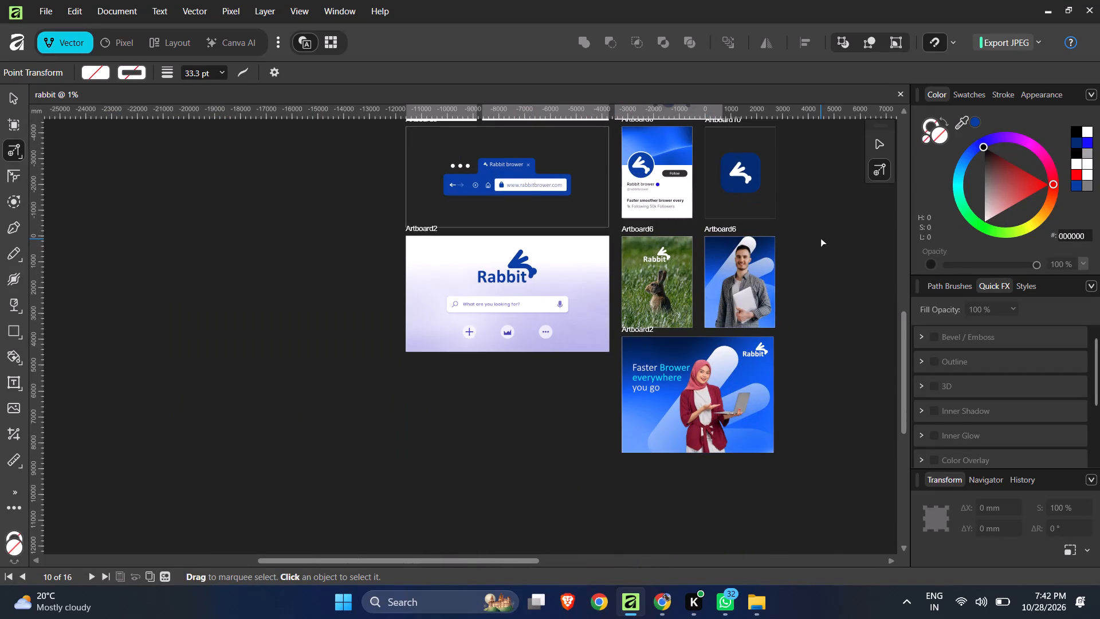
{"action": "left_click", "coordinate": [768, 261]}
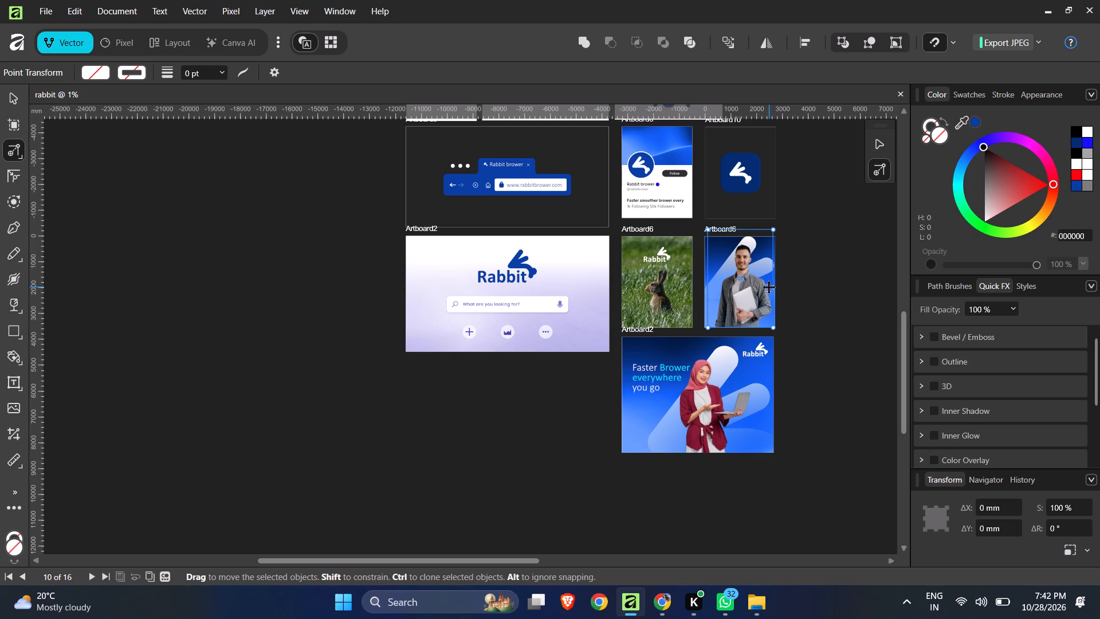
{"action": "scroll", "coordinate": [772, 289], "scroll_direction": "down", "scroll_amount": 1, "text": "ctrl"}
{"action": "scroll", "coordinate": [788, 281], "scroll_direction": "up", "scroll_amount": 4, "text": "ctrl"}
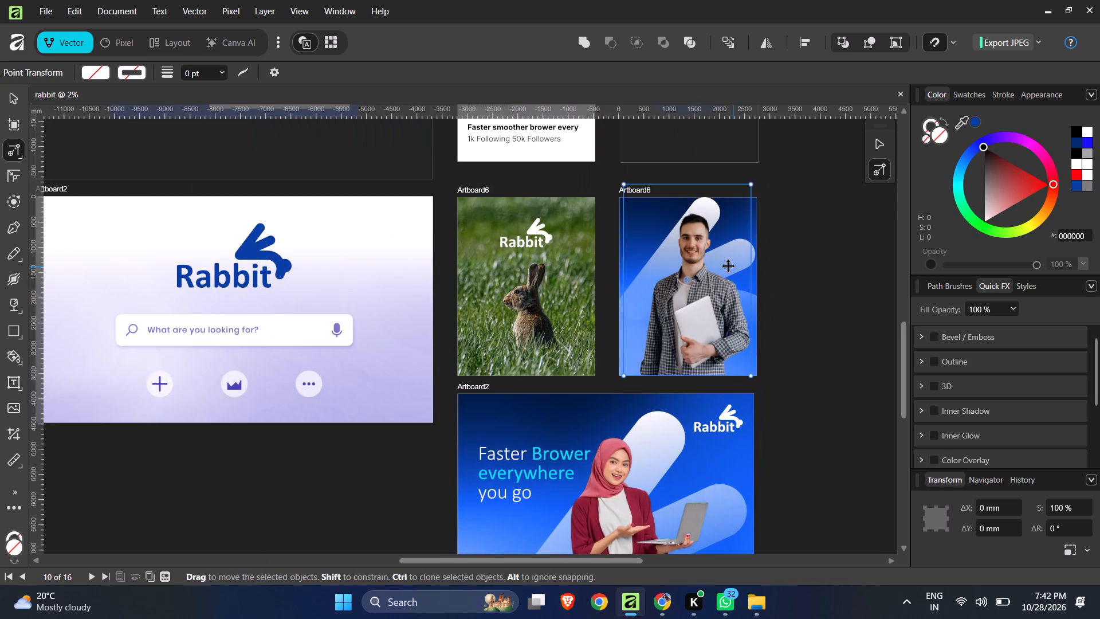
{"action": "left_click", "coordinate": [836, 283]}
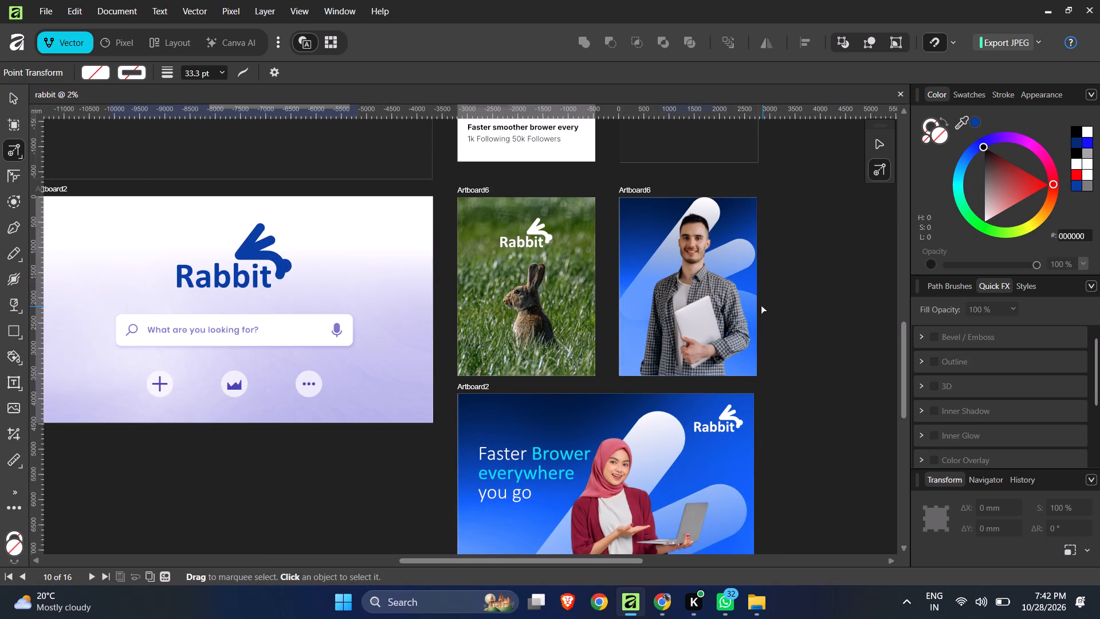
Reposition the white rabbit symbol behind the man on the poster to about X -1057 mm, Y 273 mm.
{"action": "left_click", "coordinate": [755, 300]}
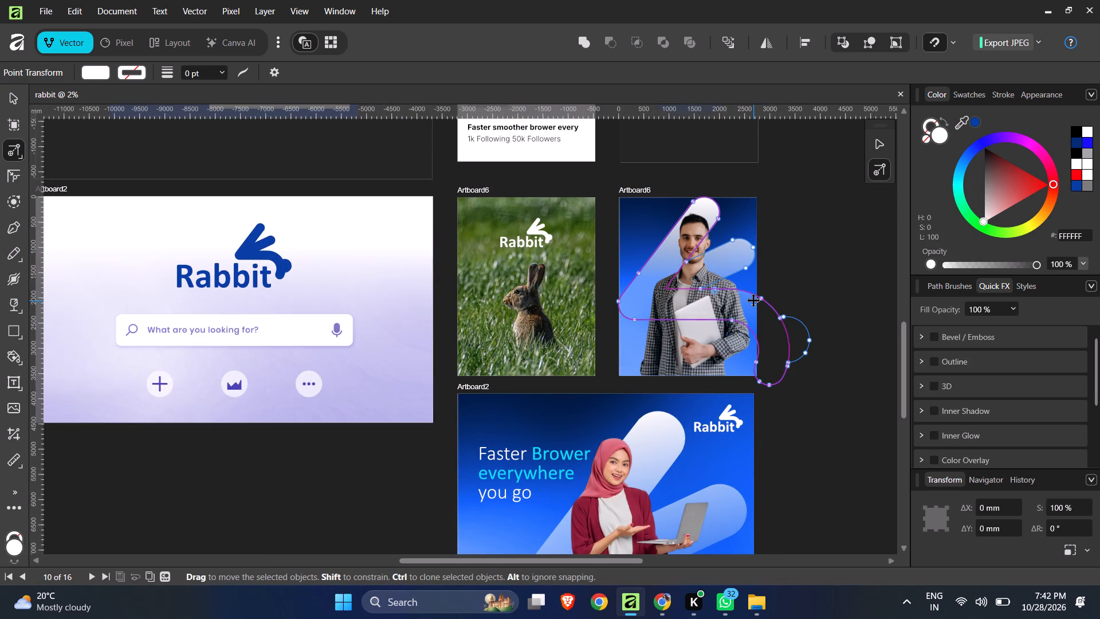
{"action": "left_click", "coordinate": [10, 95]}
{"action": "left_click_drag", "start_coordinate": [761, 359], "coordinate": [792, 383]}
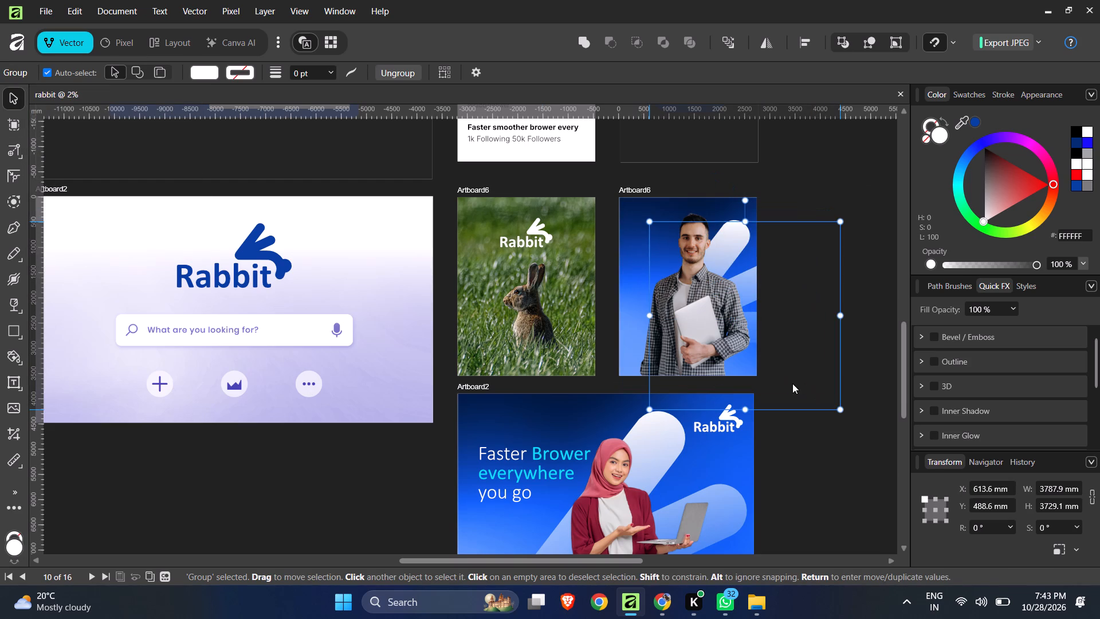
{"action": "left_click_drag", "start_coordinate": [792, 383], "coordinate": [740, 386]}
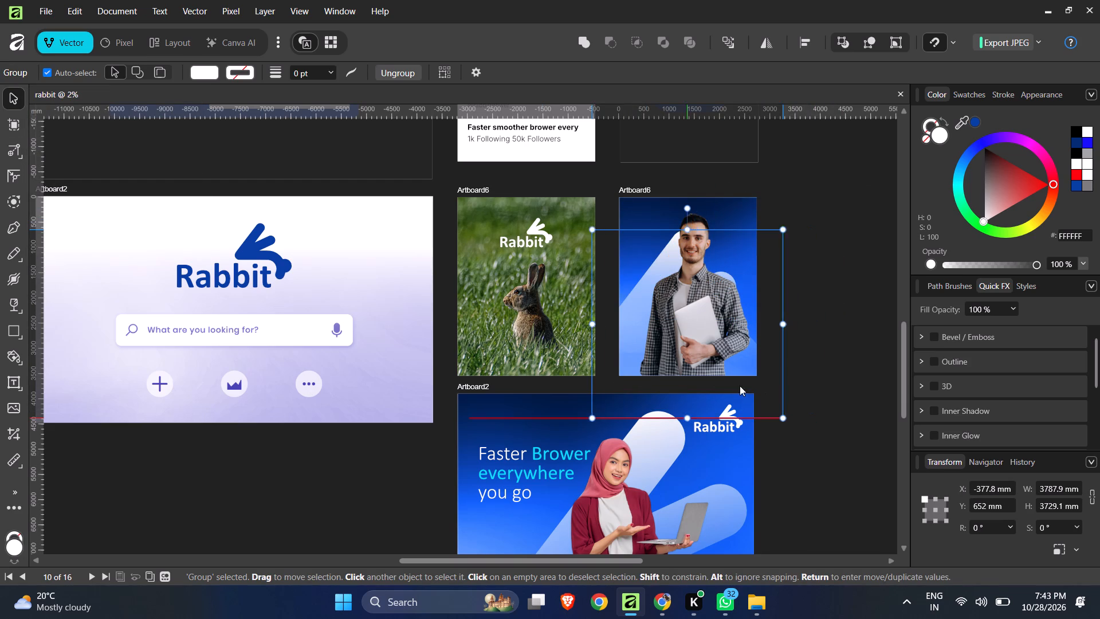
{"action": "left_click_drag", "start_coordinate": [740, 386], "coordinate": [748, 370]}
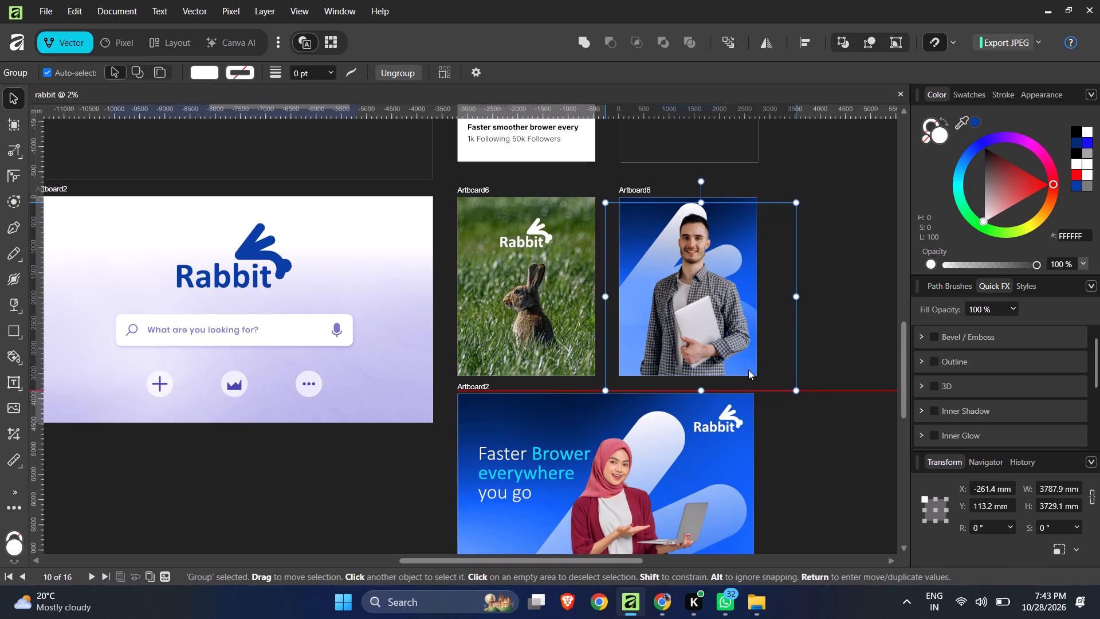
{"action": "left_click_drag", "start_coordinate": [748, 370], "coordinate": [757, 376]}
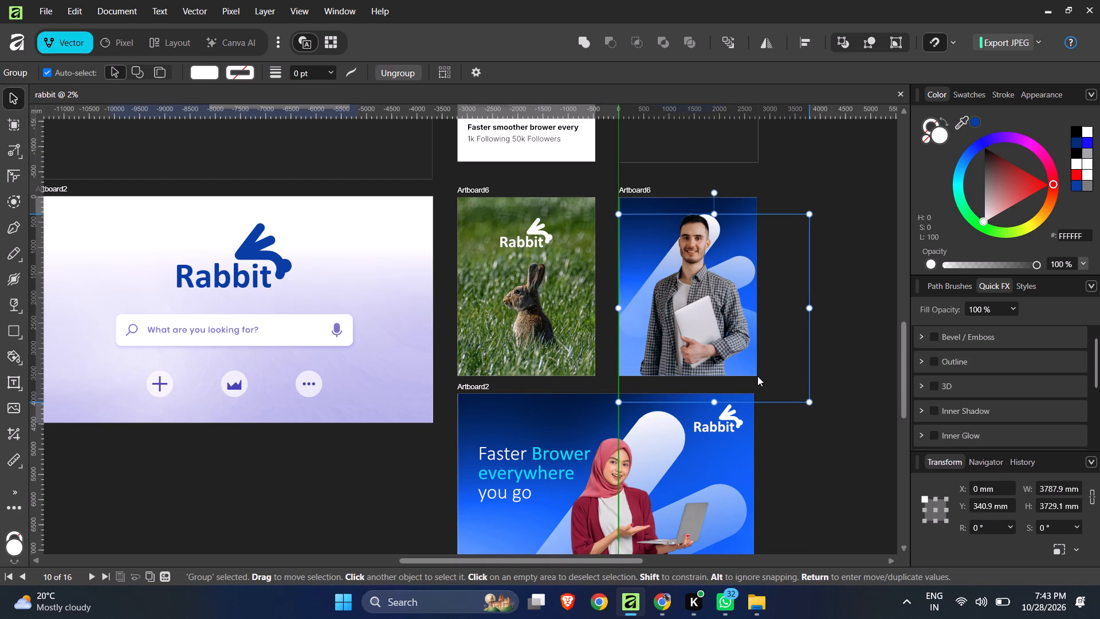
{"action": "left_click_drag", "start_coordinate": [757, 376], "coordinate": [760, 367]}
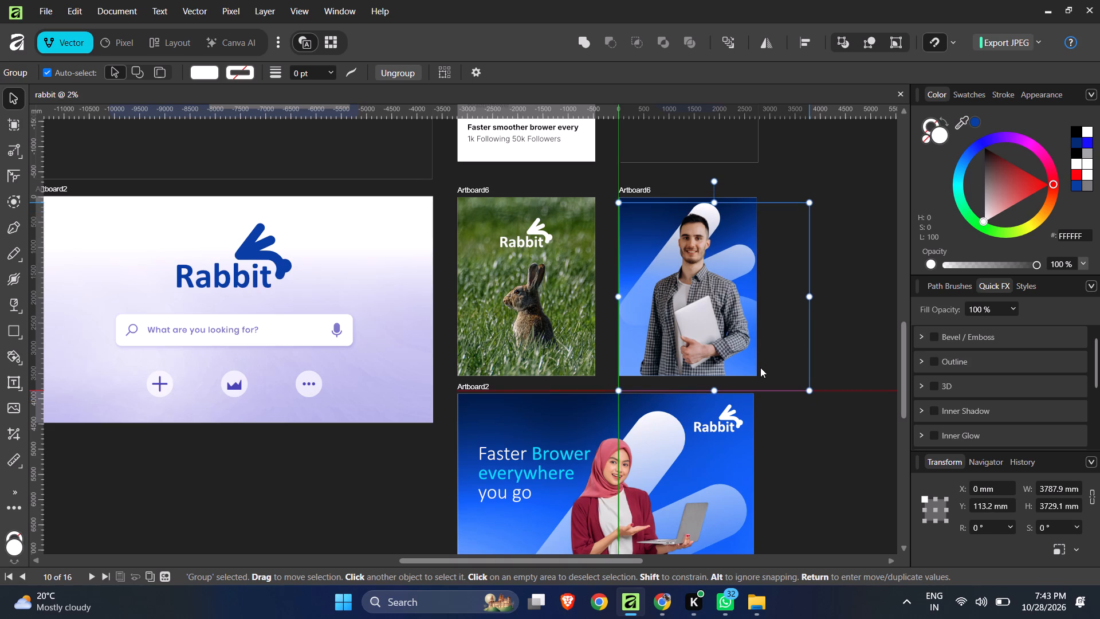
{"action": "left_click_drag", "start_coordinate": [760, 367], "coordinate": [764, 426]}
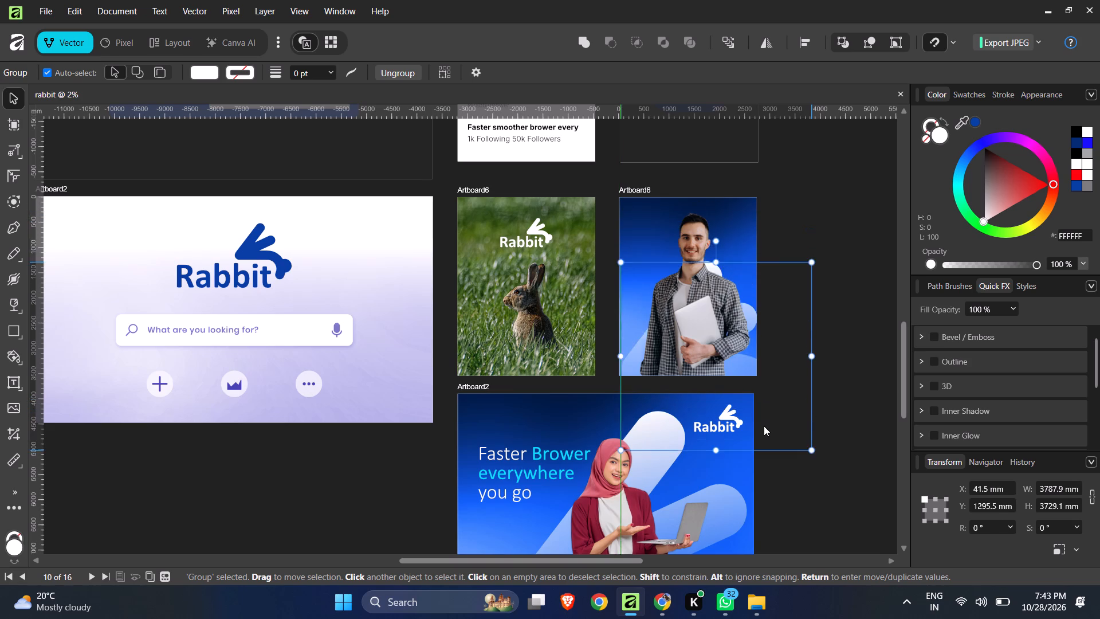
{"action": "left_click_drag", "start_coordinate": [764, 426], "coordinate": [700, 383]}
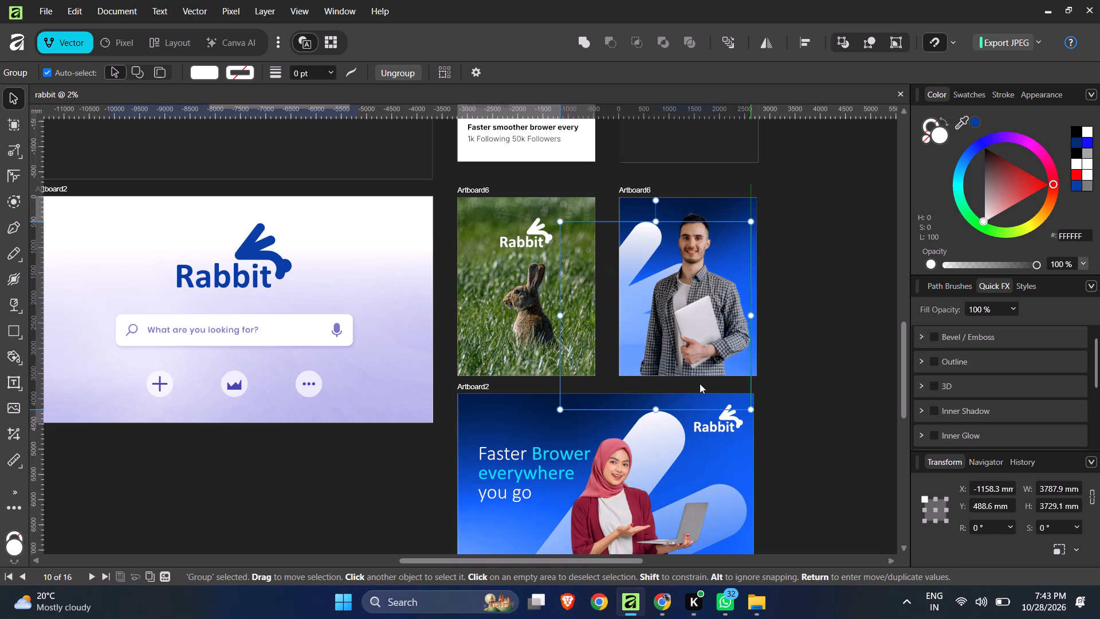
{"action": "left_click_drag", "start_coordinate": [700, 383], "coordinate": [709, 373]}
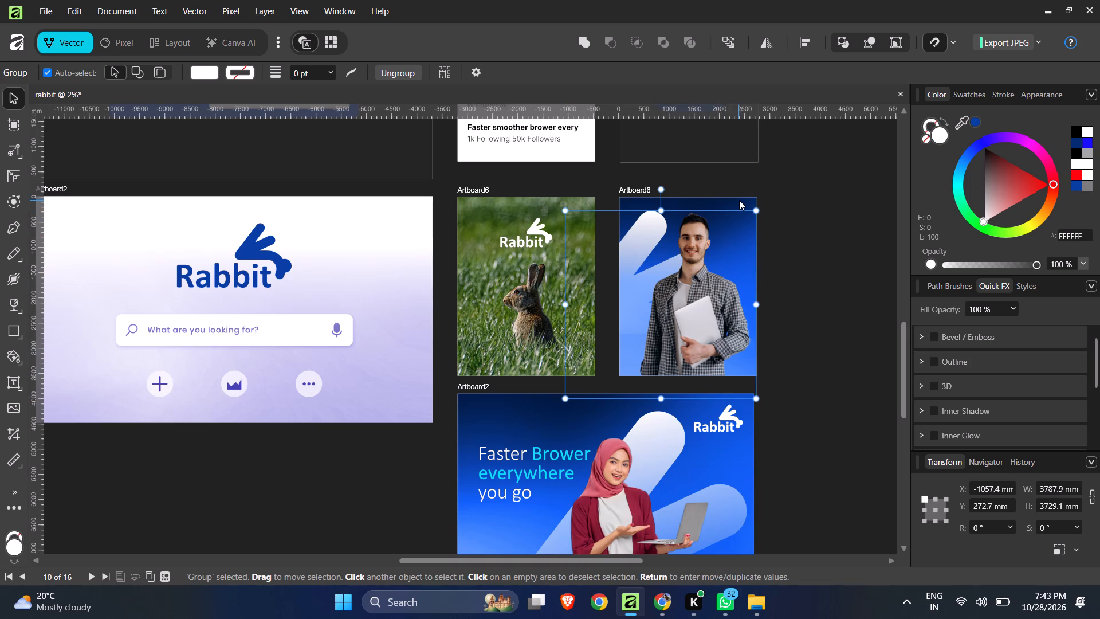
Apply a diagonal linear transparency to the man poster's blue gradient background, solid at the lower left and fading towards the upper right, and deselect it.
{"action": "left_click", "coordinate": [739, 200]}
{"action": "left_click", "coordinate": [755, 200]}
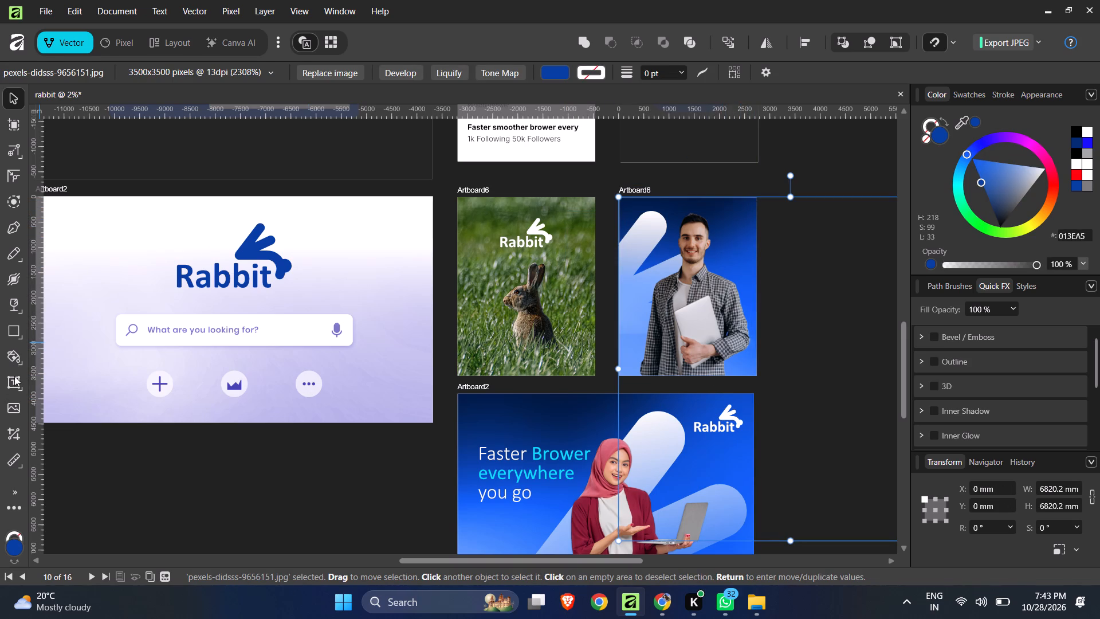
{"action": "left_click", "coordinate": [20, 359]}
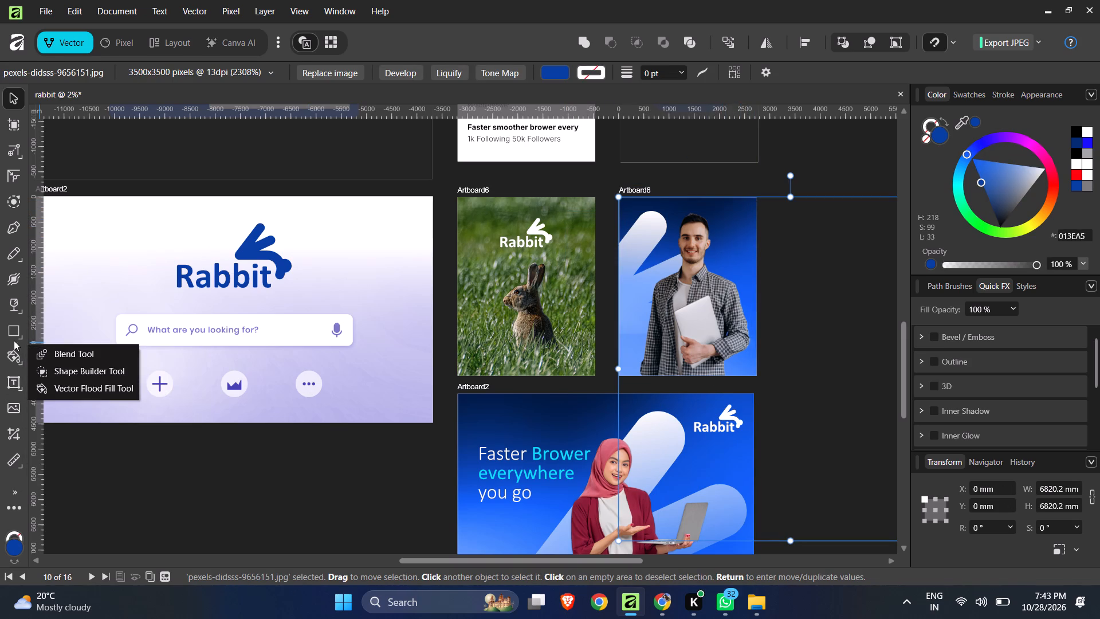
{"action": "left_click", "coordinate": [23, 314]}
{"action": "left_click_drag", "start_coordinate": [816, 220], "coordinate": [642, 342]}
{"action": "key", "text": "ctrl+z"}
{"action": "left_click_drag", "start_coordinate": [642, 342], "coordinate": [734, 251]}
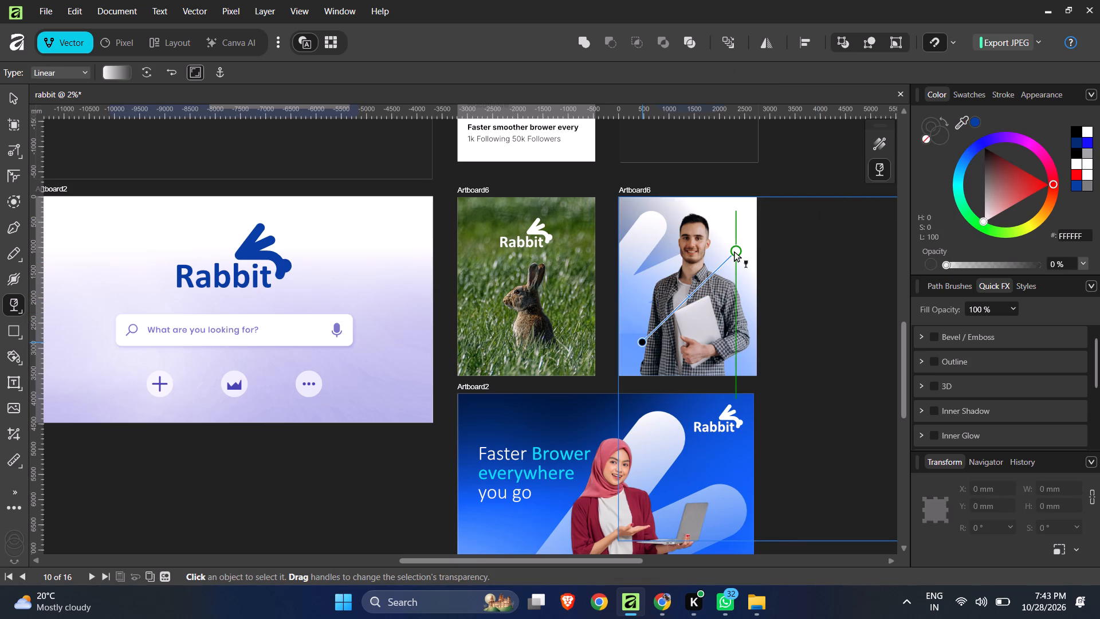
{"action": "left_click_drag", "start_coordinate": [734, 251], "coordinate": [741, 240]}
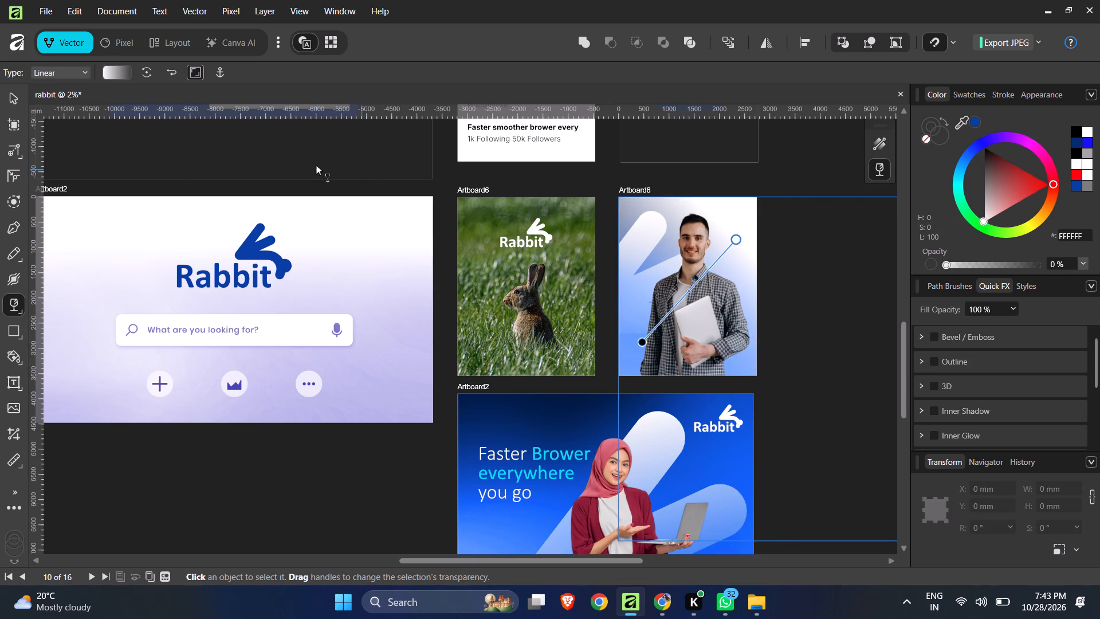
{"action": "left_click", "coordinate": [10, 100]}
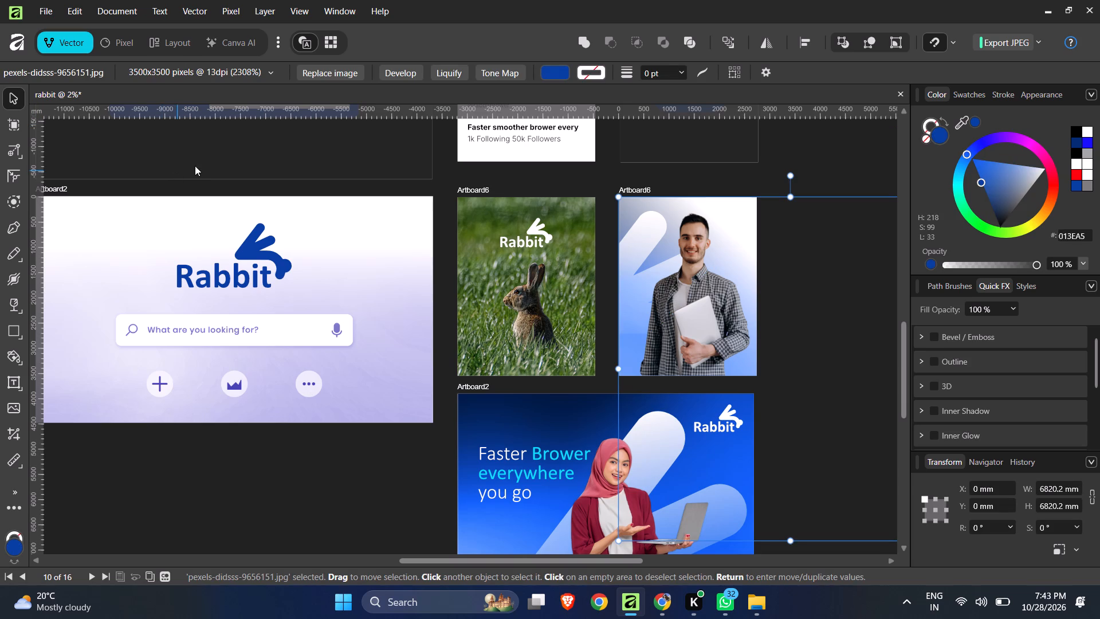
{"action": "left_click", "coordinate": [305, 500]}
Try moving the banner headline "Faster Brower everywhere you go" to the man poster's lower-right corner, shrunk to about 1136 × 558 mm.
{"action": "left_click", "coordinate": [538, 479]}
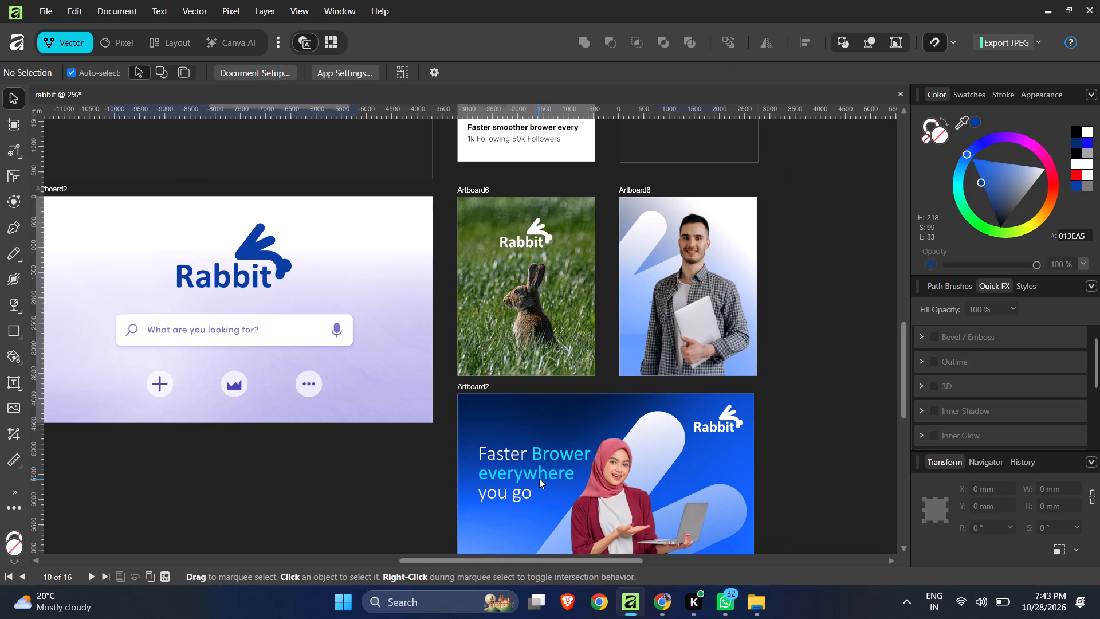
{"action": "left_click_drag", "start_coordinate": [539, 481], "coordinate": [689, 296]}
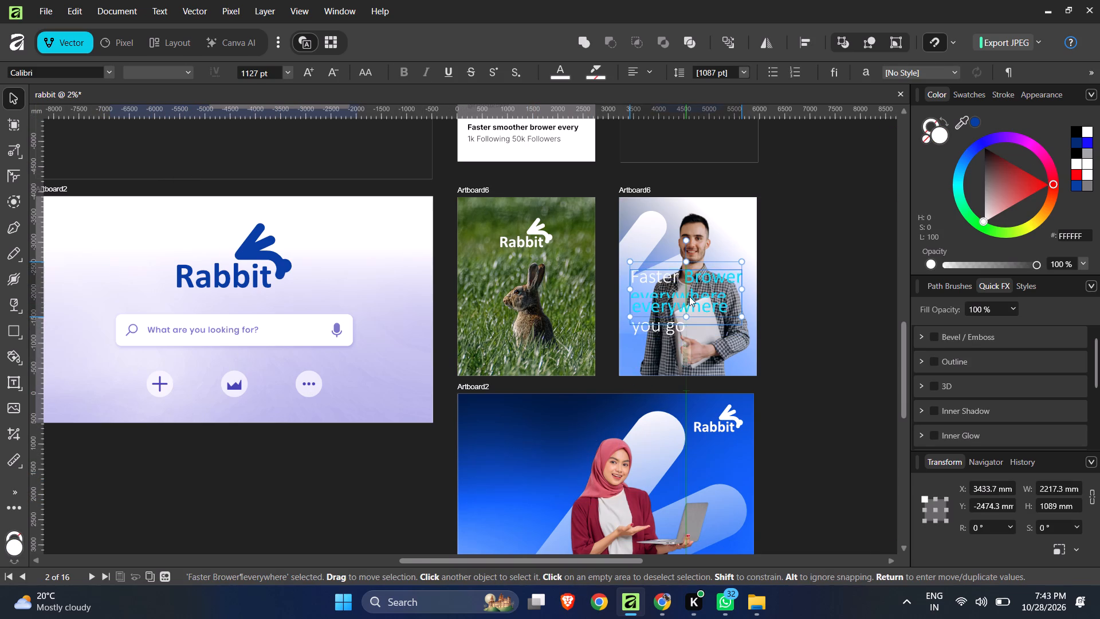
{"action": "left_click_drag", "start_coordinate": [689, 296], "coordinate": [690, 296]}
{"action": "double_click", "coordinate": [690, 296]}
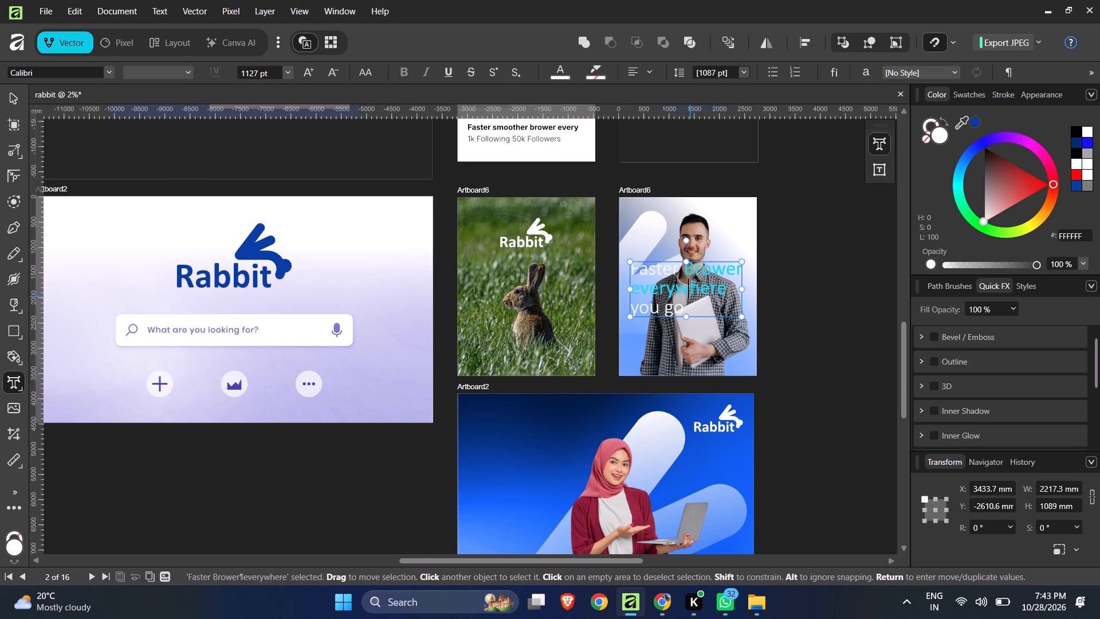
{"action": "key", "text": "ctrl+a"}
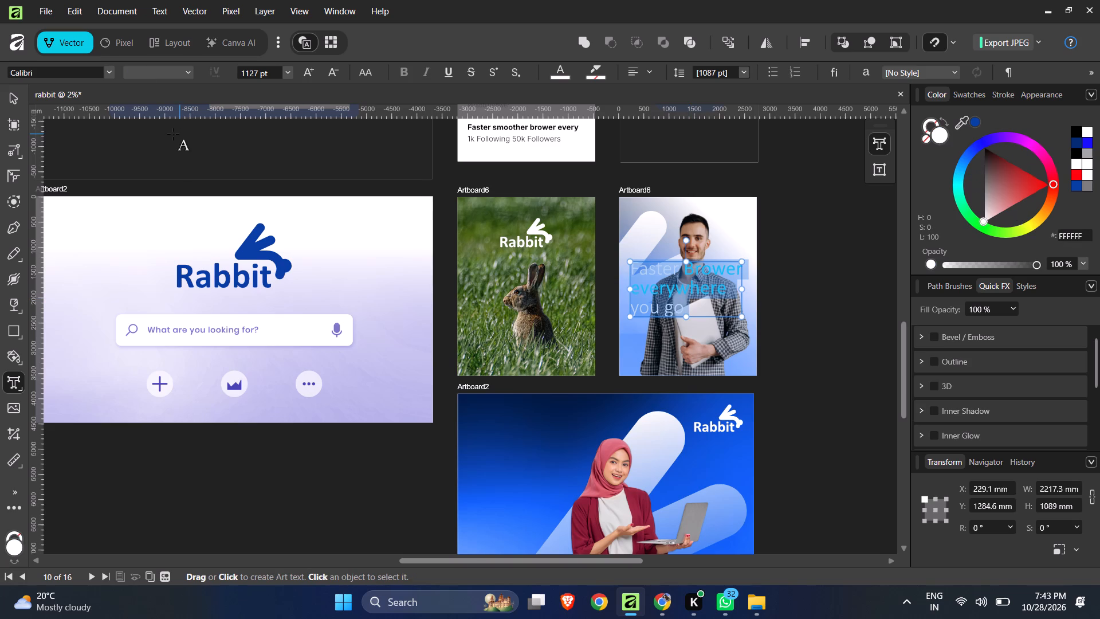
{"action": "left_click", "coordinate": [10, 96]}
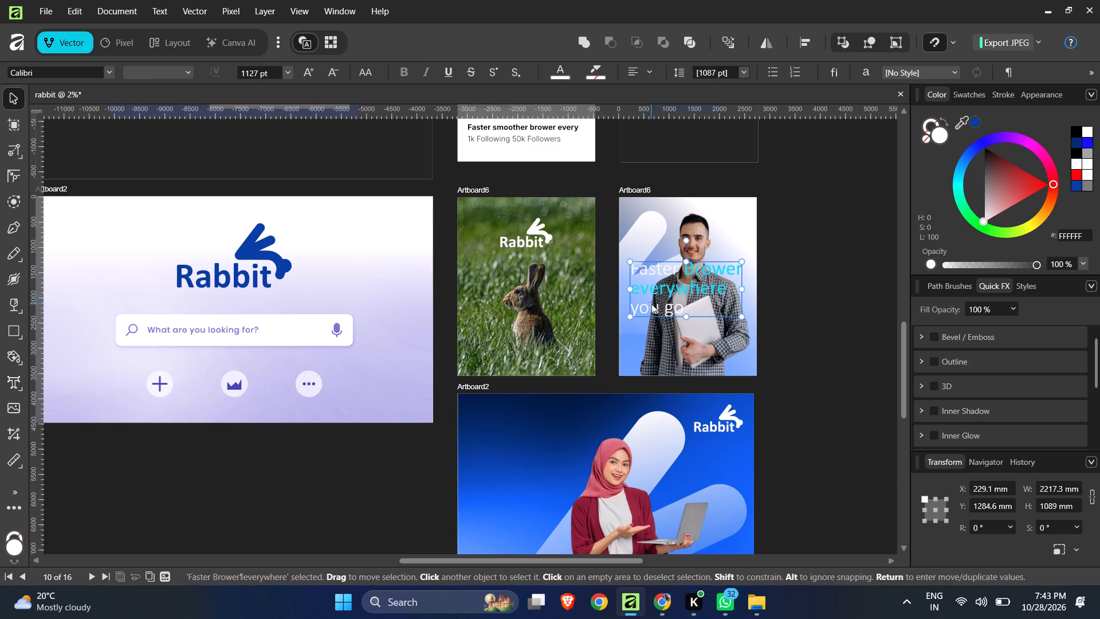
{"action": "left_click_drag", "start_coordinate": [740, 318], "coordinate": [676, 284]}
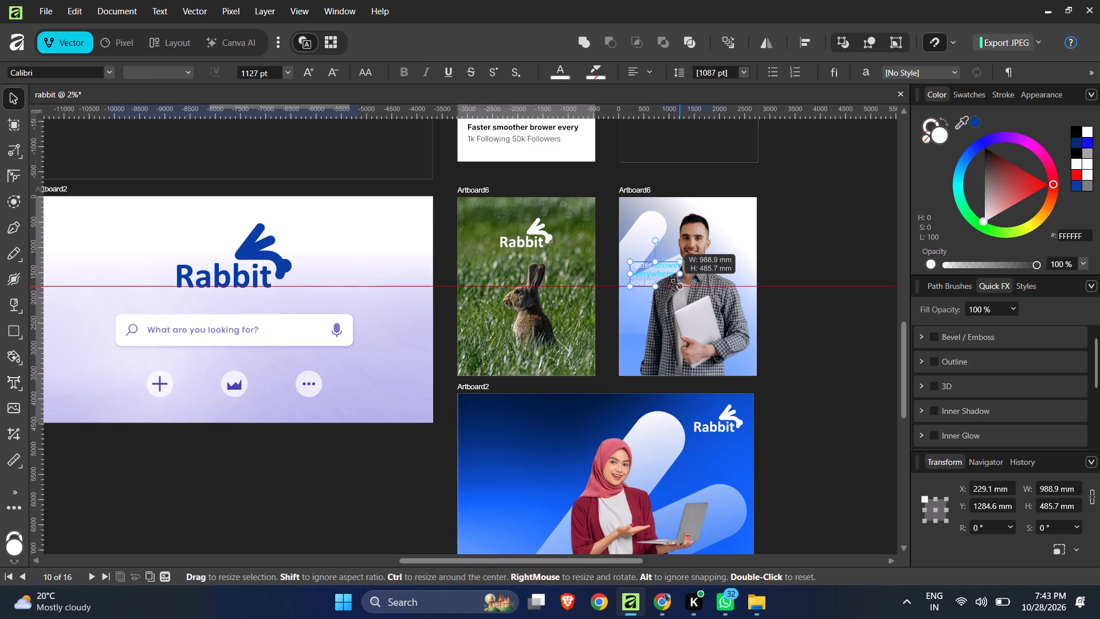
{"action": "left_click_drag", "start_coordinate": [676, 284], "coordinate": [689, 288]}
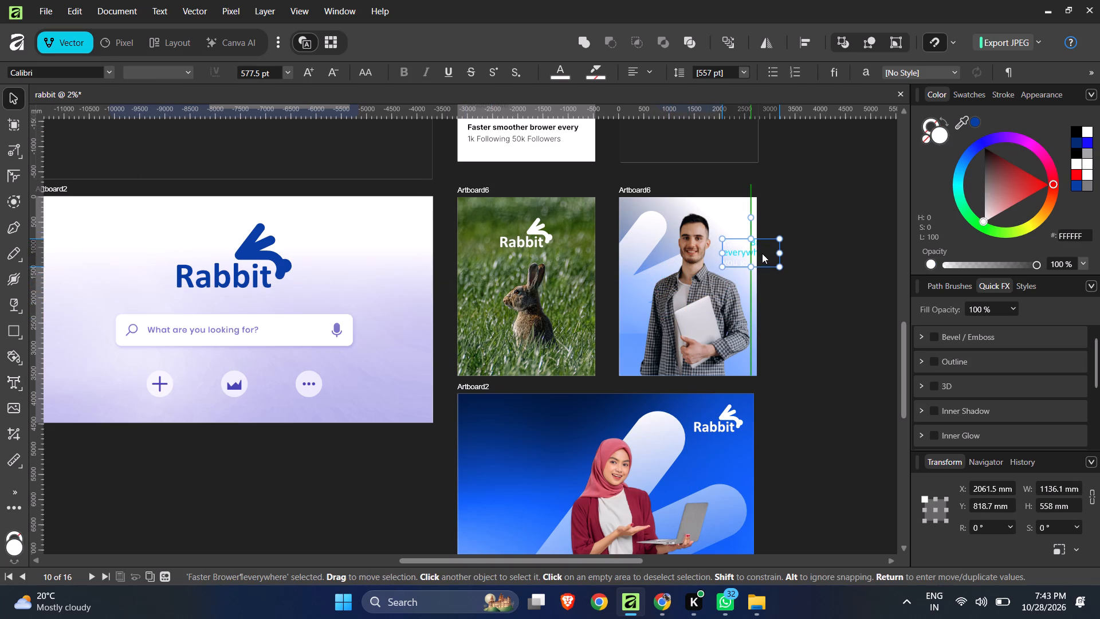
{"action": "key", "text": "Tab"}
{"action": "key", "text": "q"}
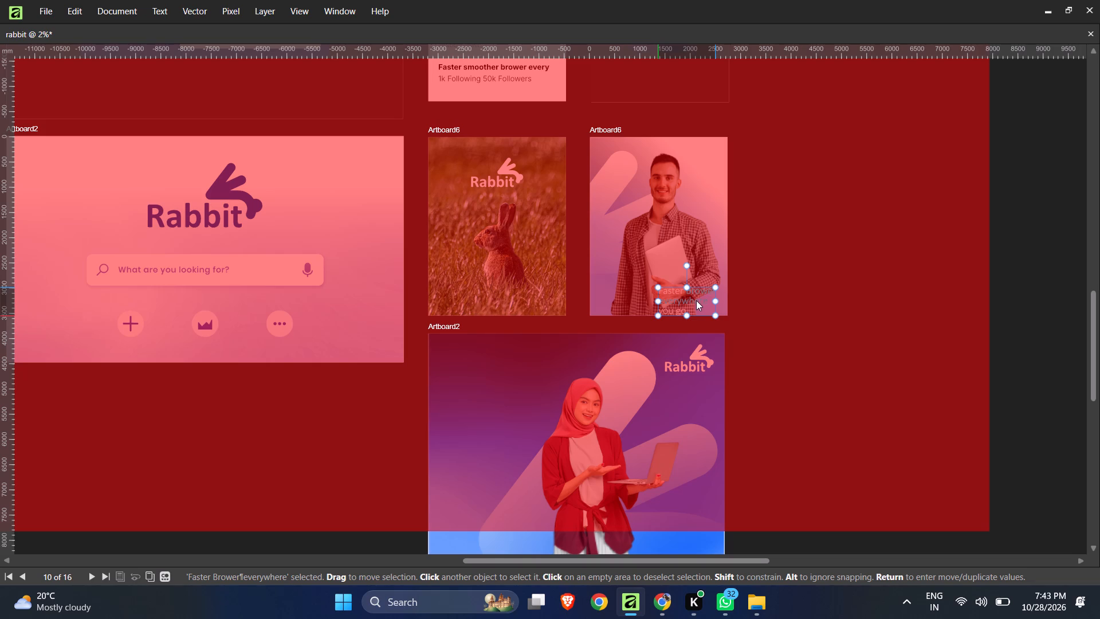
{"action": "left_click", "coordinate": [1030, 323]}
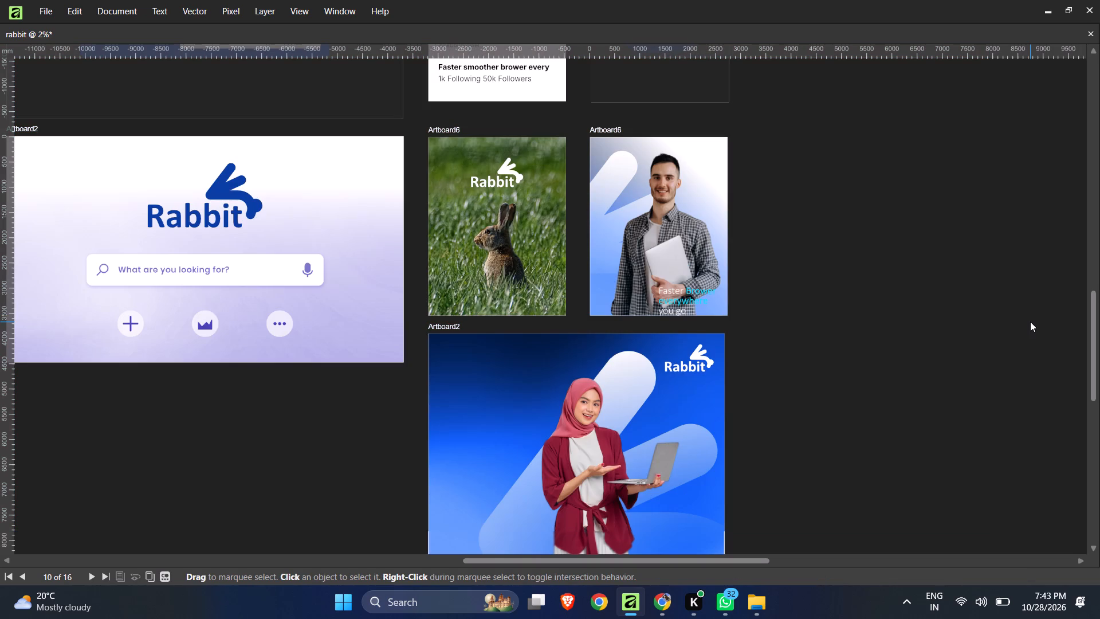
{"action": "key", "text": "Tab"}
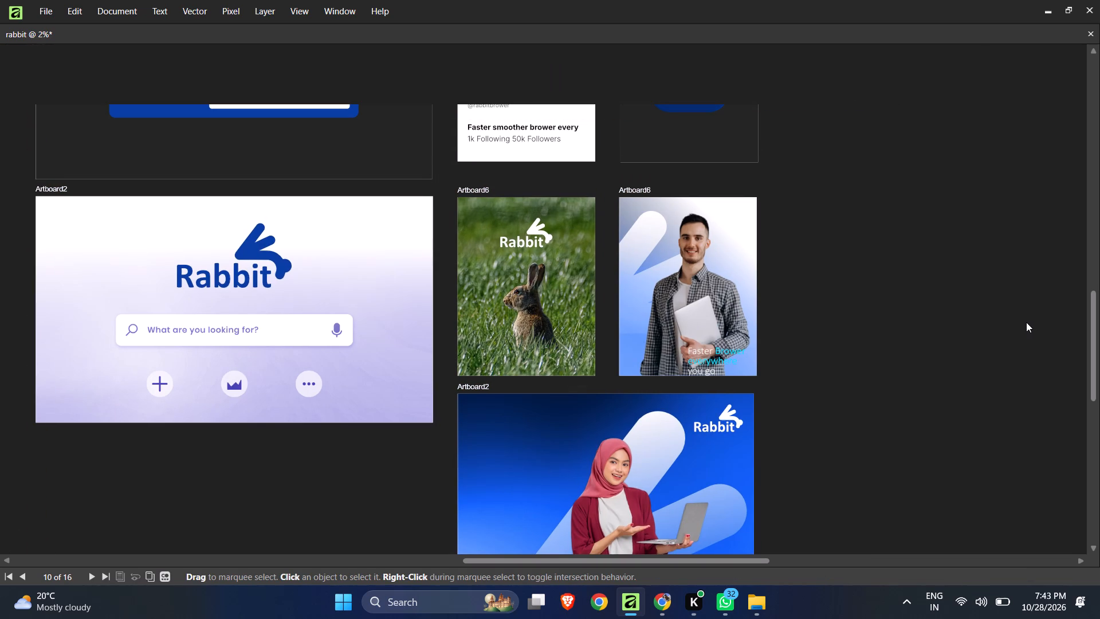
Save the document.
{"action": "key", "text": "ctrl+s"}
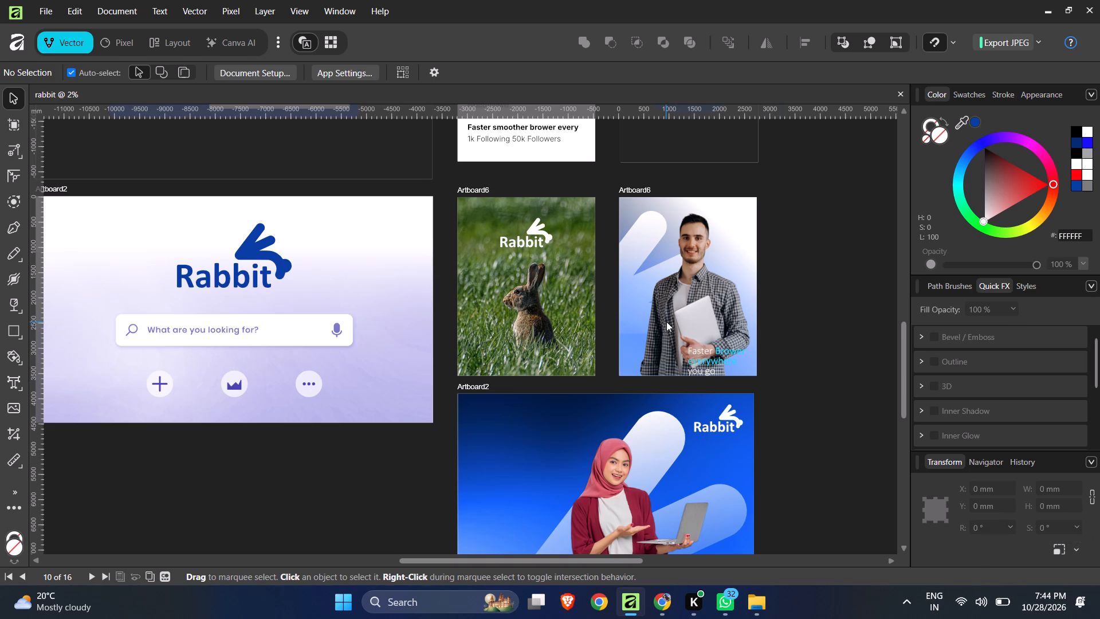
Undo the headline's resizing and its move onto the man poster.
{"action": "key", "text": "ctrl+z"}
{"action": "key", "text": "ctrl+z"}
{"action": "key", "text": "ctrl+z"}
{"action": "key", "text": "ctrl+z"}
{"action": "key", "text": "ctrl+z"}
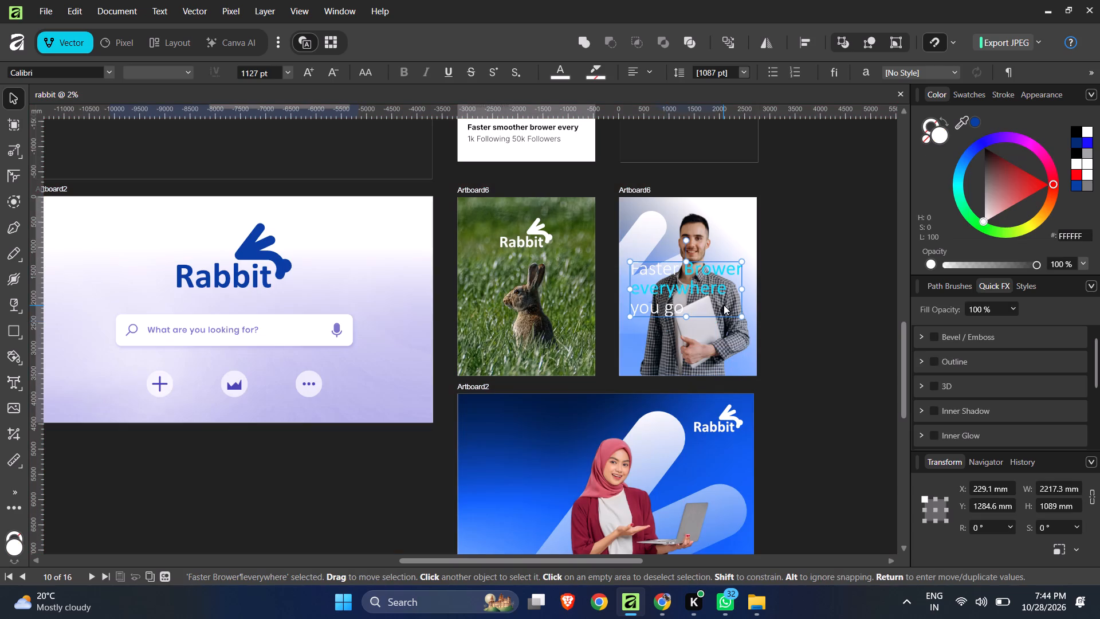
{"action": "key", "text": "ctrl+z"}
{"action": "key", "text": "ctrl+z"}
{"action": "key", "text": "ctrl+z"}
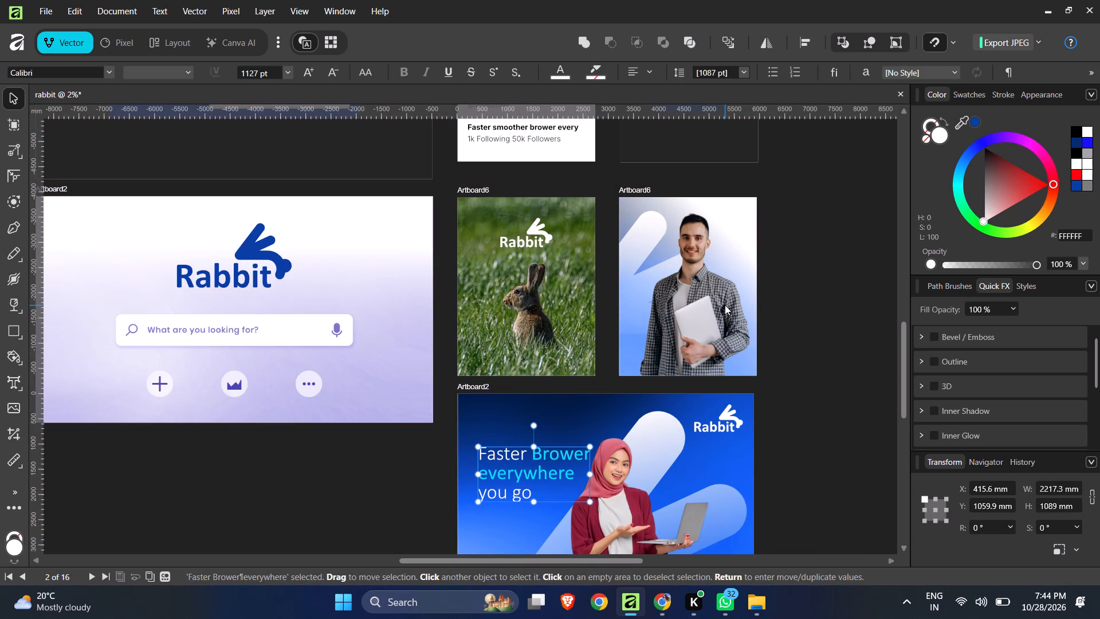
Place a copy of the banner headline "Faster Brower everywhere you go" over the man's chest on the man poster.
{"action": "left_click_drag", "start_coordinate": [563, 454], "coordinate": [744, 236], "text": "alt"}
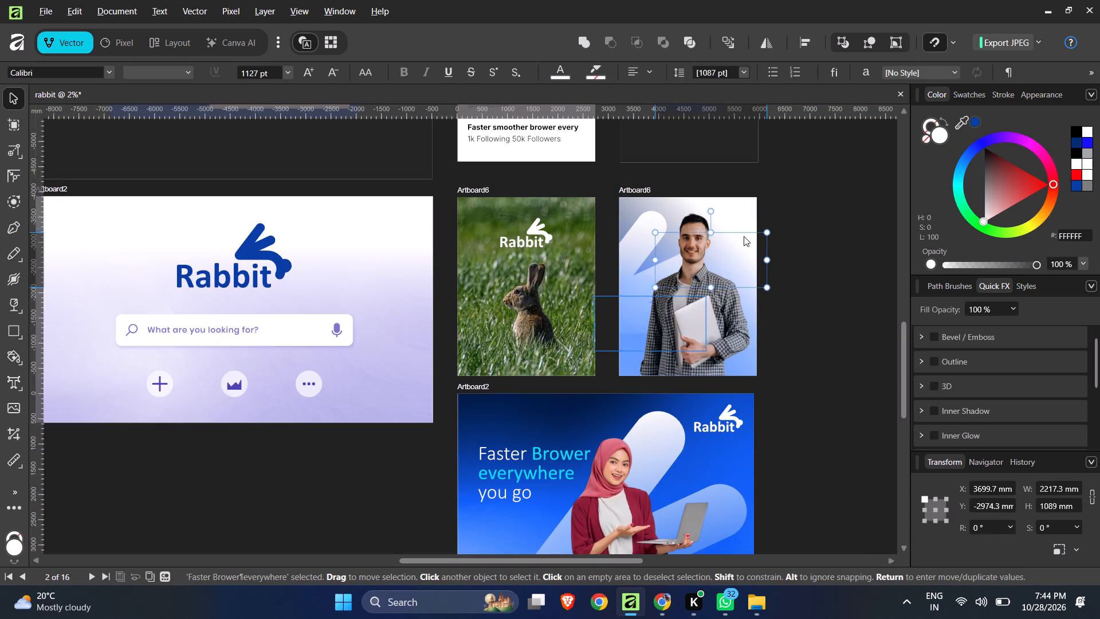
{"action": "left_click_drag", "start_coordinate": [744, 236], "coordinate": [725, 270], "text": "alt"}
{"action": "scroll", "coordinate": [725, 272], "scroll_direction": "down", "scroll_amount": 1, "text": "ctrl"}
{"action": "scroll", "coordinate": [722, 275], "scroll_direction": "up", "scroll_amount": 4, "text": "ctrl"}
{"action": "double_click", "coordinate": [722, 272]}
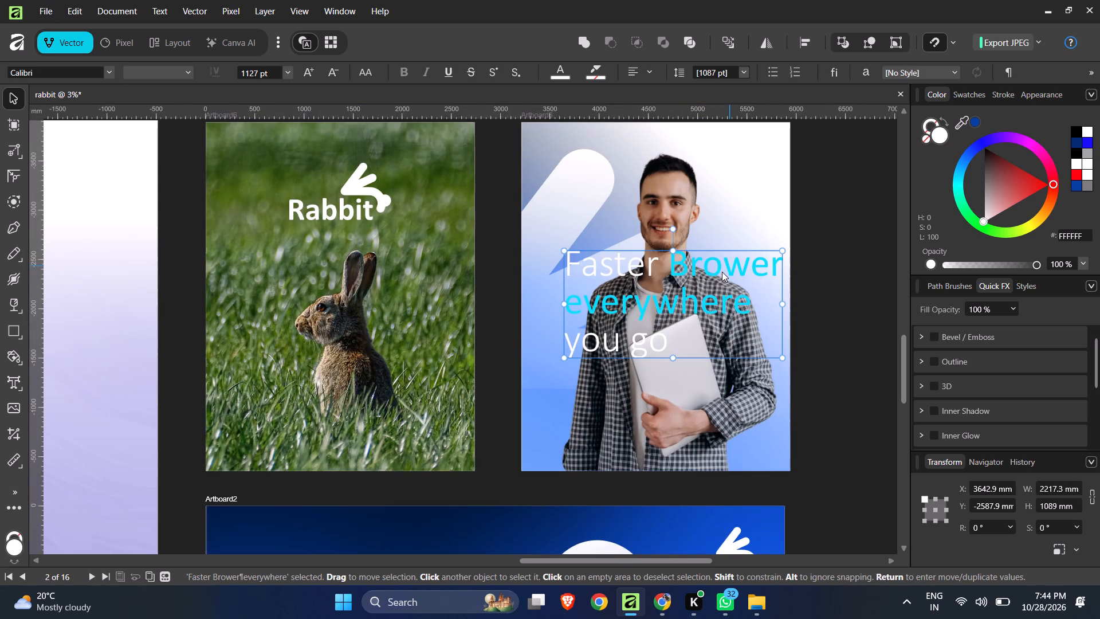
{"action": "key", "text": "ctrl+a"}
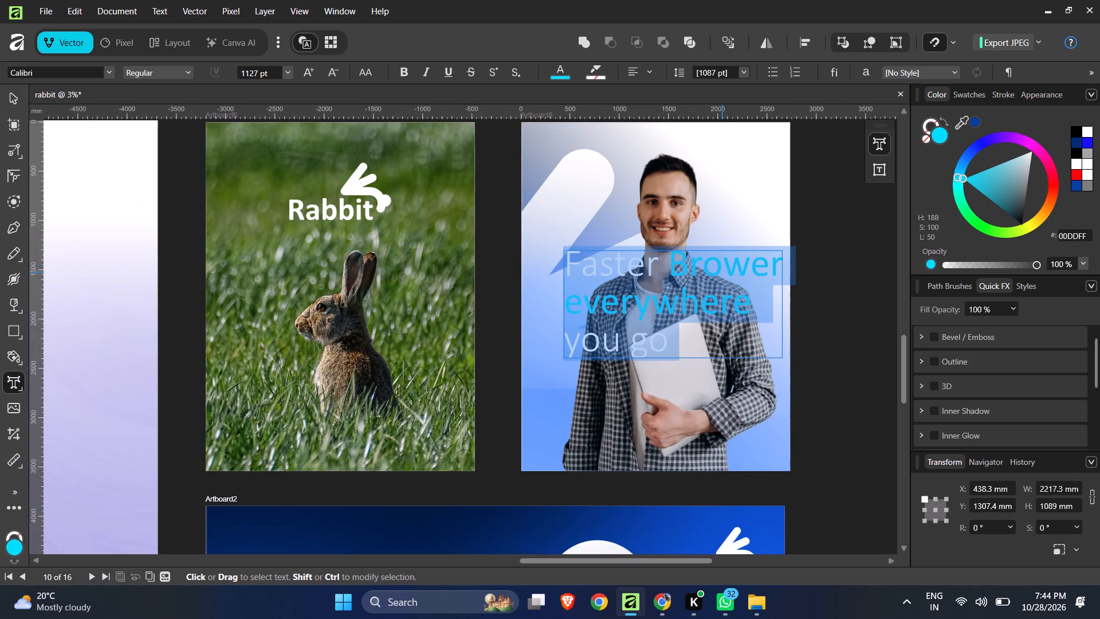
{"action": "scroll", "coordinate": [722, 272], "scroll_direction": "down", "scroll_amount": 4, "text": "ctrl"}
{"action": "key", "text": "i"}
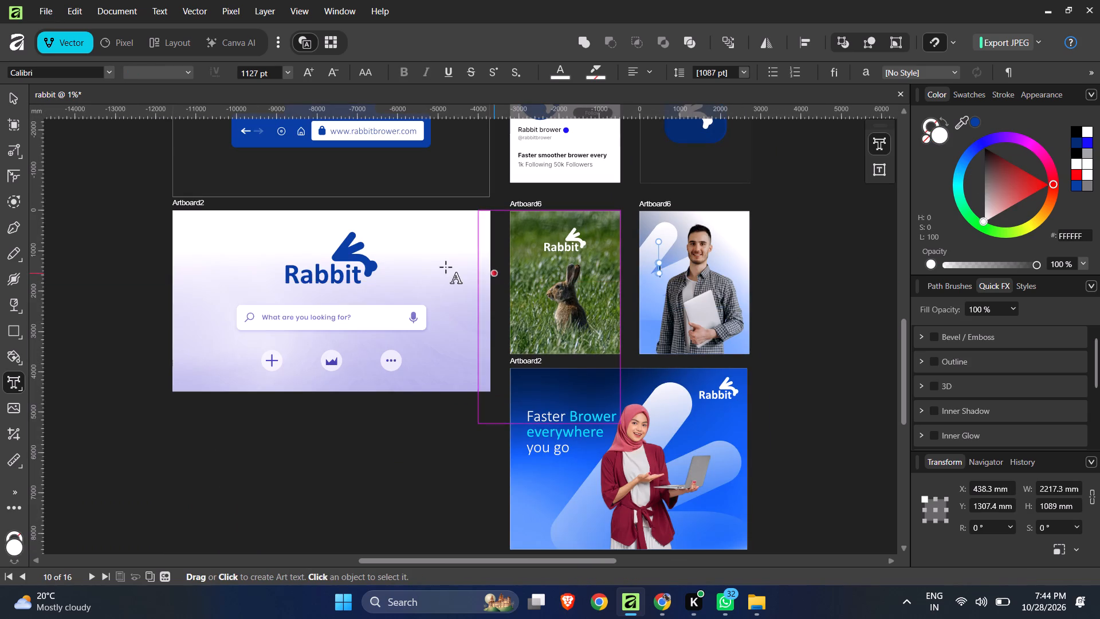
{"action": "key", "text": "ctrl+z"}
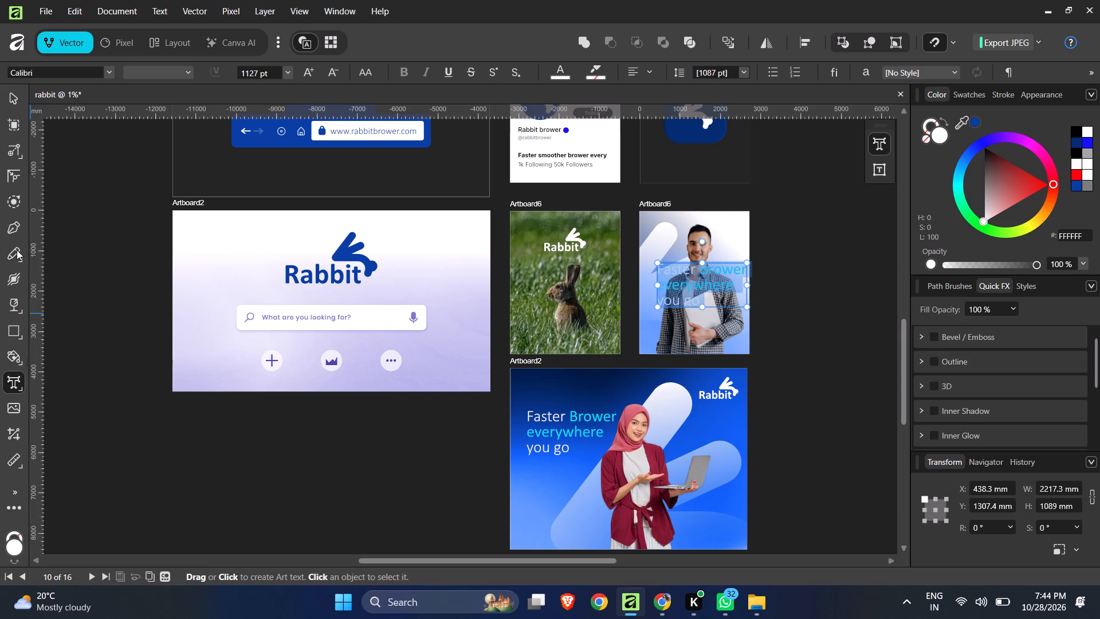
Recolour the whole headline on the man poster with the dark blue (003DA4) sampled from the large Rabbit logo.
{"action": "left_click", "coordinate": [13, 103]}
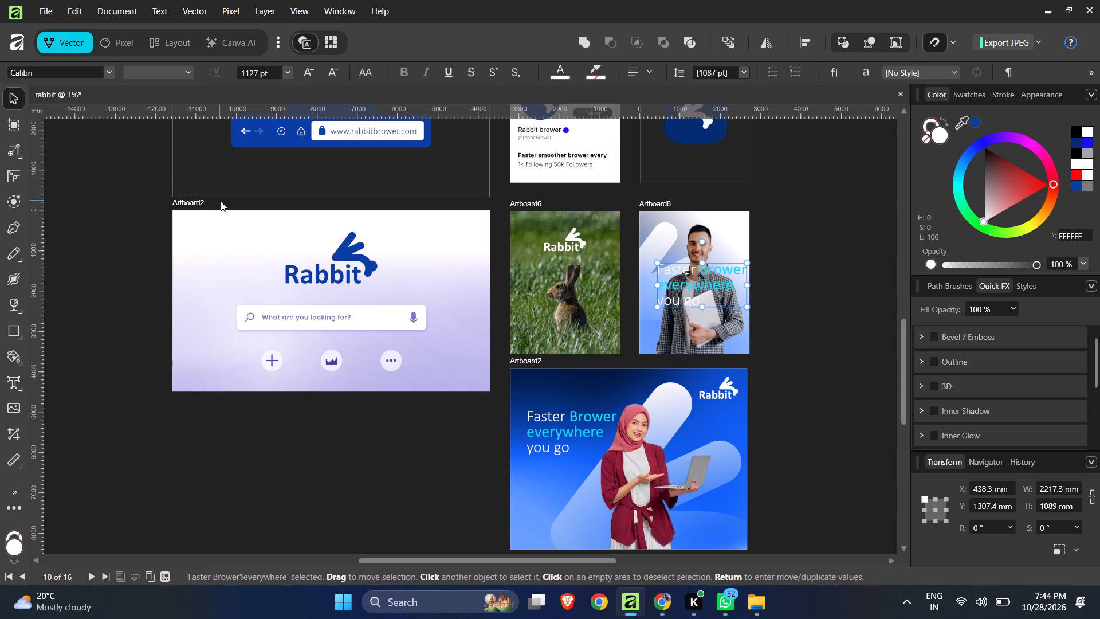
{"action": "key", "text": "i"}
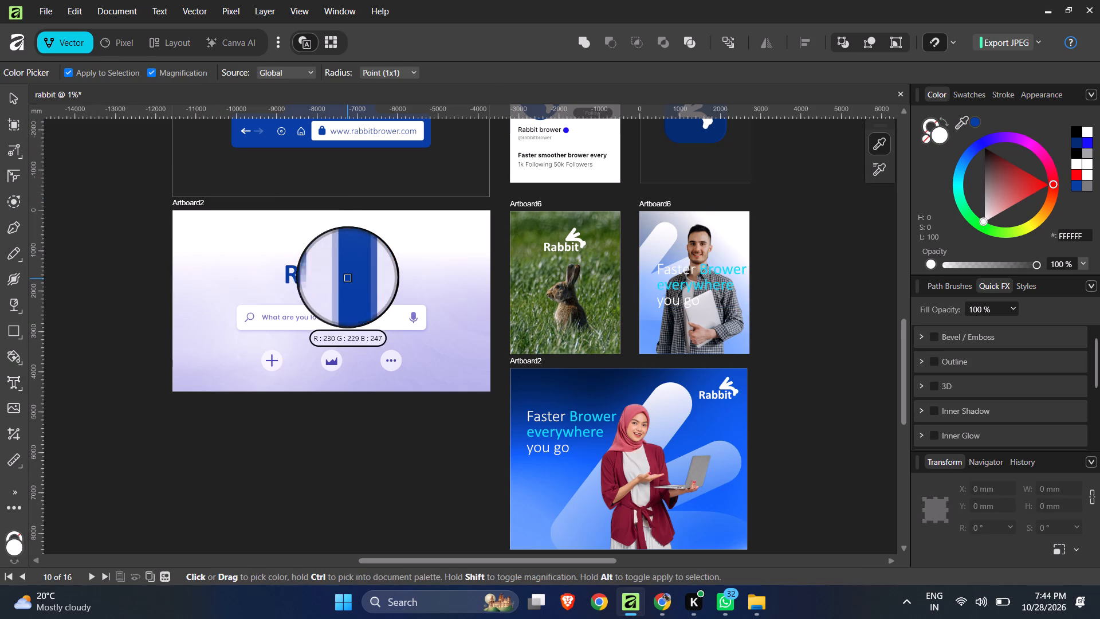
{"action": "left_click", "coordinate": [349, 276]}
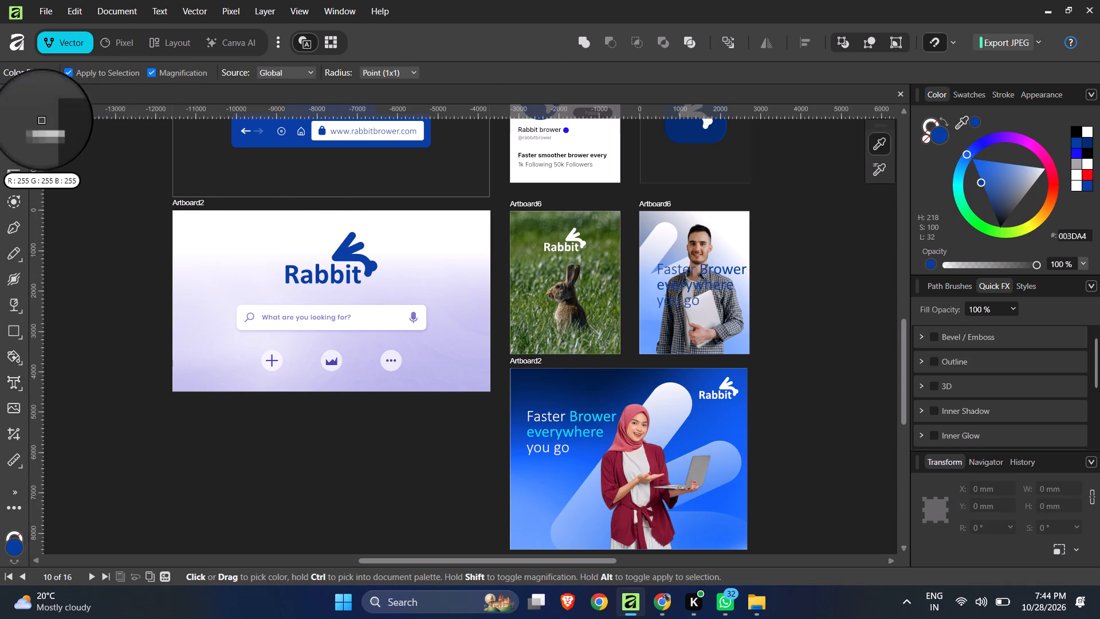
{"action": "left_click", "coordinate": [14, 97]}
{"action": "left_click", "coordinate": [411, 438]}
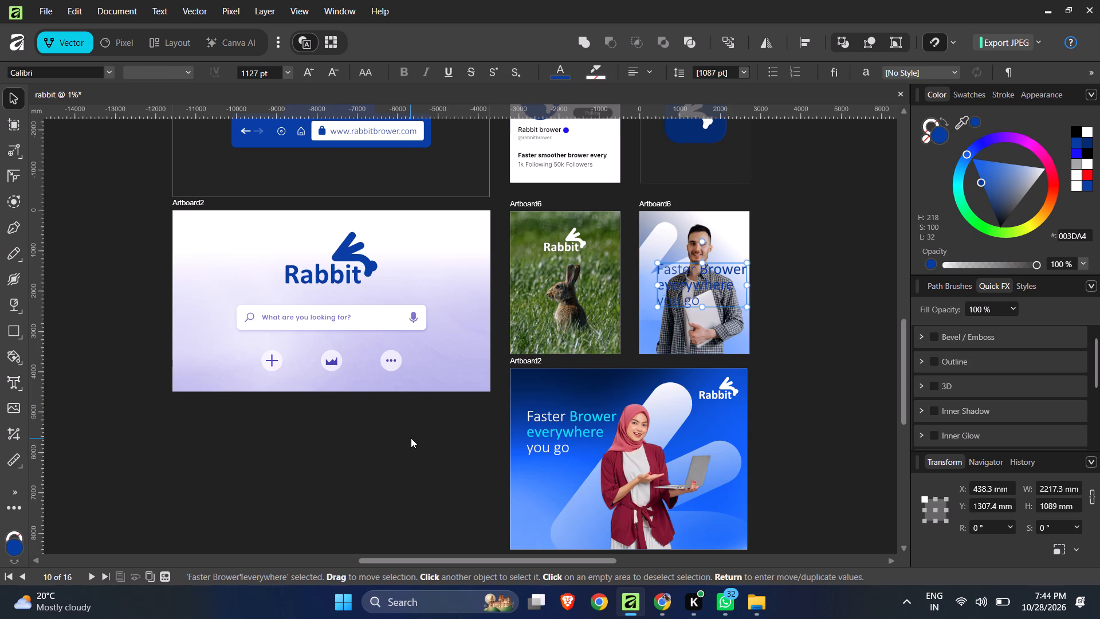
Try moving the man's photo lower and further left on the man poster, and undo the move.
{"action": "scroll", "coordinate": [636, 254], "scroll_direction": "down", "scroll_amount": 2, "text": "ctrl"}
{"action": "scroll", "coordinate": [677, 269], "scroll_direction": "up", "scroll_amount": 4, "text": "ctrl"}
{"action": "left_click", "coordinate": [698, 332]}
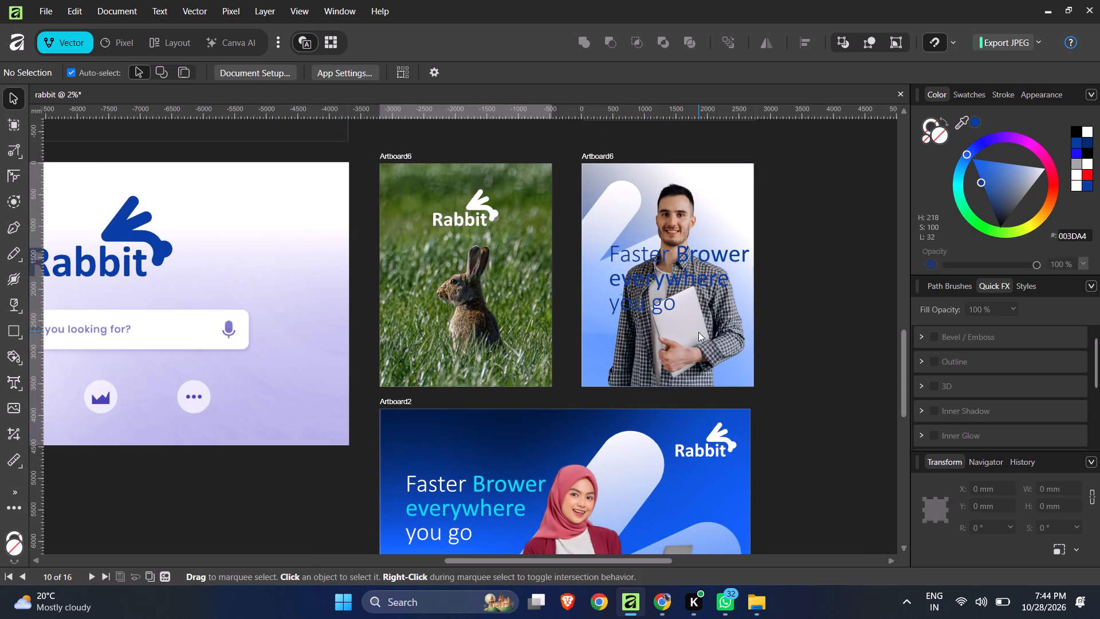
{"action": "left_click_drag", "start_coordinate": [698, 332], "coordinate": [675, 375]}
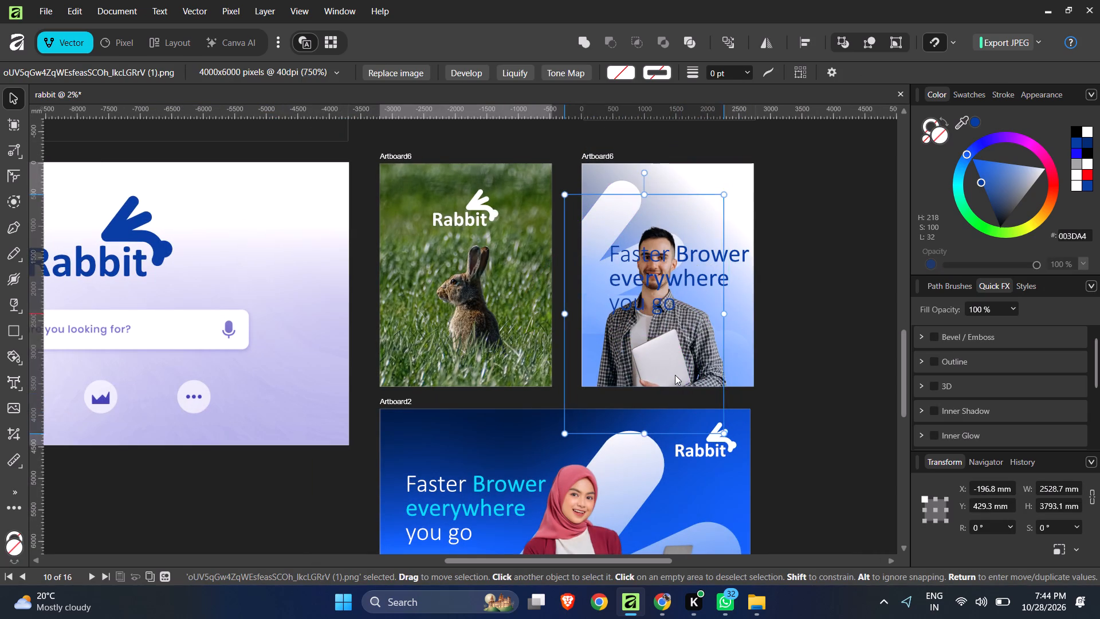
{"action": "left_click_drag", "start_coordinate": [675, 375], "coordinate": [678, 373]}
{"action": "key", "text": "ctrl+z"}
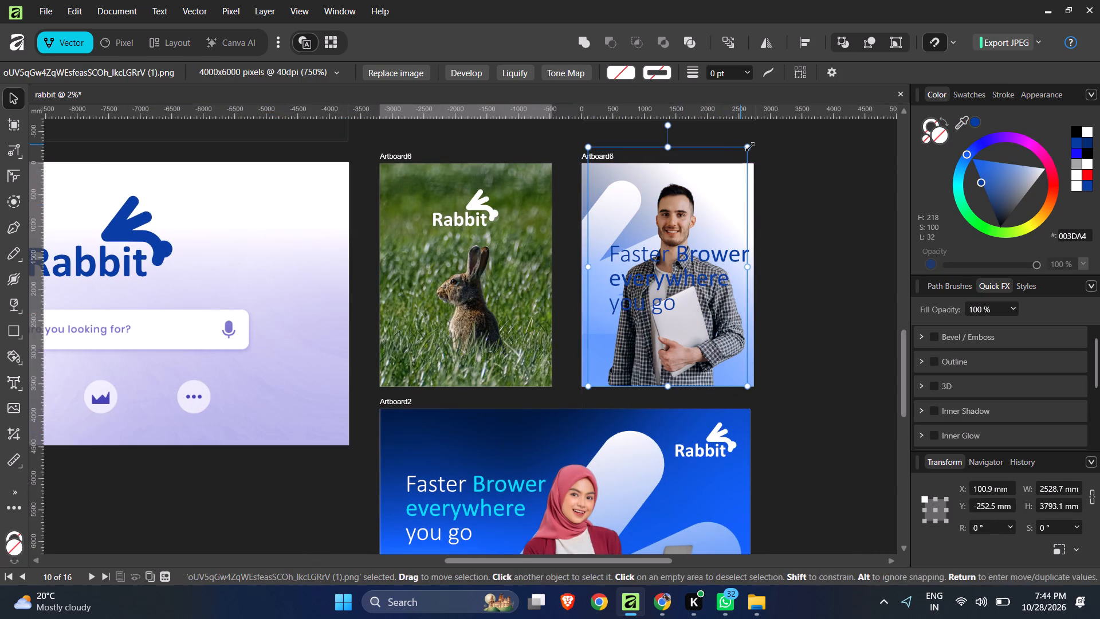
Shrink the man's photo to about 2179 × 3268 mm and shift it slightly left along the poster's bottom edge.
{"action": "left_click_drag", "start_coordinate": [750, 147], "coordinate": [734, 182]}
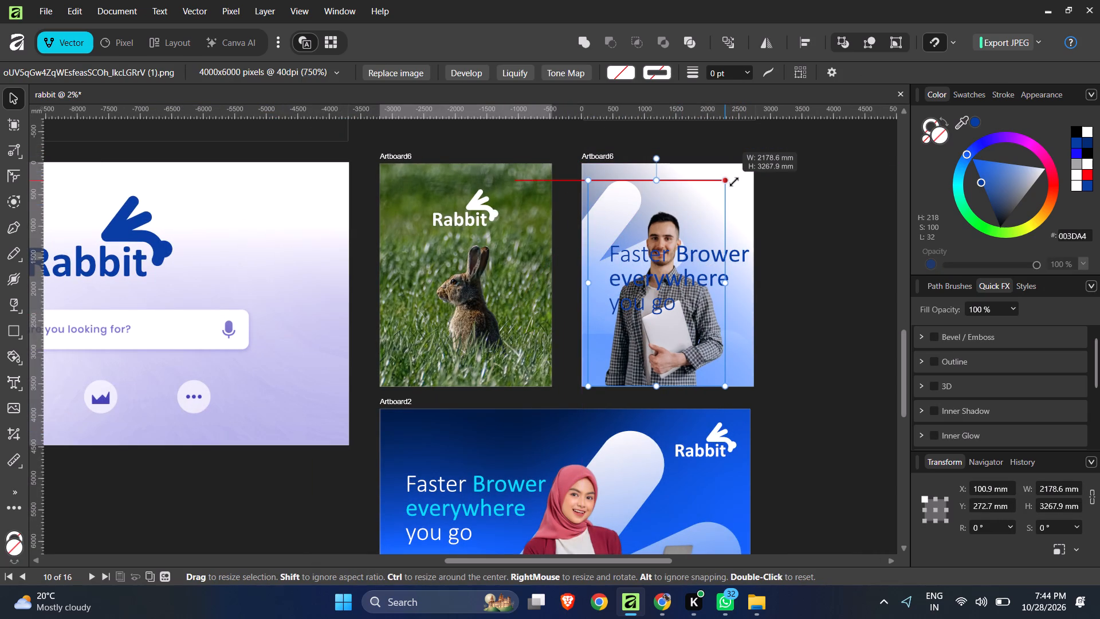
{"action": "left_click_drag", "start_coordinate": [734, 182], "coordinate": [734, 184]}
{"action": "left_click_drag", "start_coordinate": [702, 341], "coordinate": [693, 342]}
{"action": "left_click", "coordinate": [822, 297]}
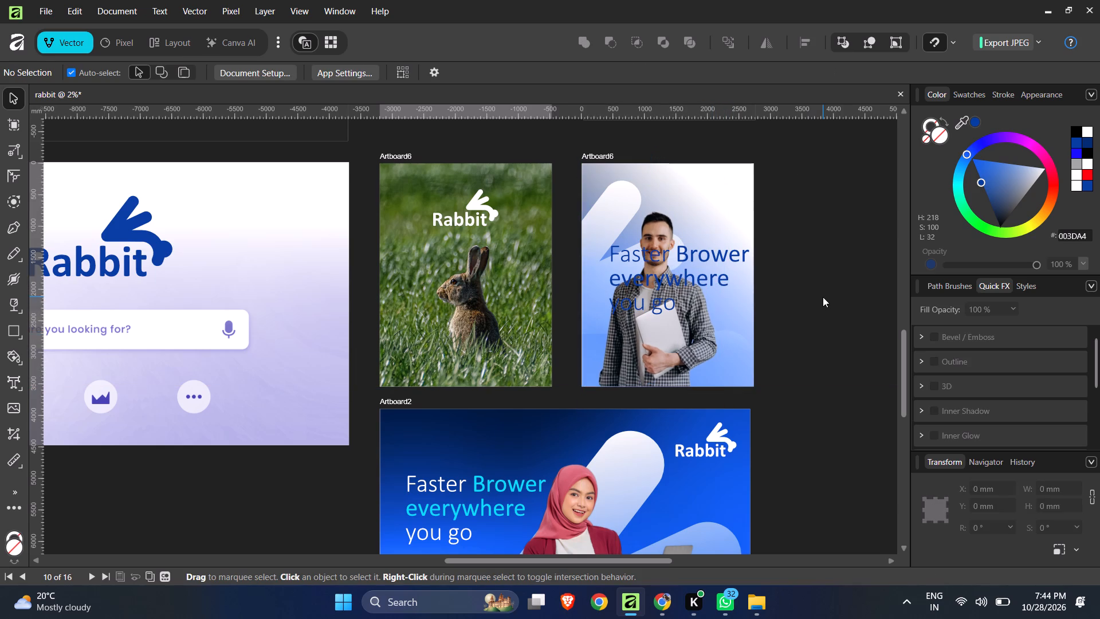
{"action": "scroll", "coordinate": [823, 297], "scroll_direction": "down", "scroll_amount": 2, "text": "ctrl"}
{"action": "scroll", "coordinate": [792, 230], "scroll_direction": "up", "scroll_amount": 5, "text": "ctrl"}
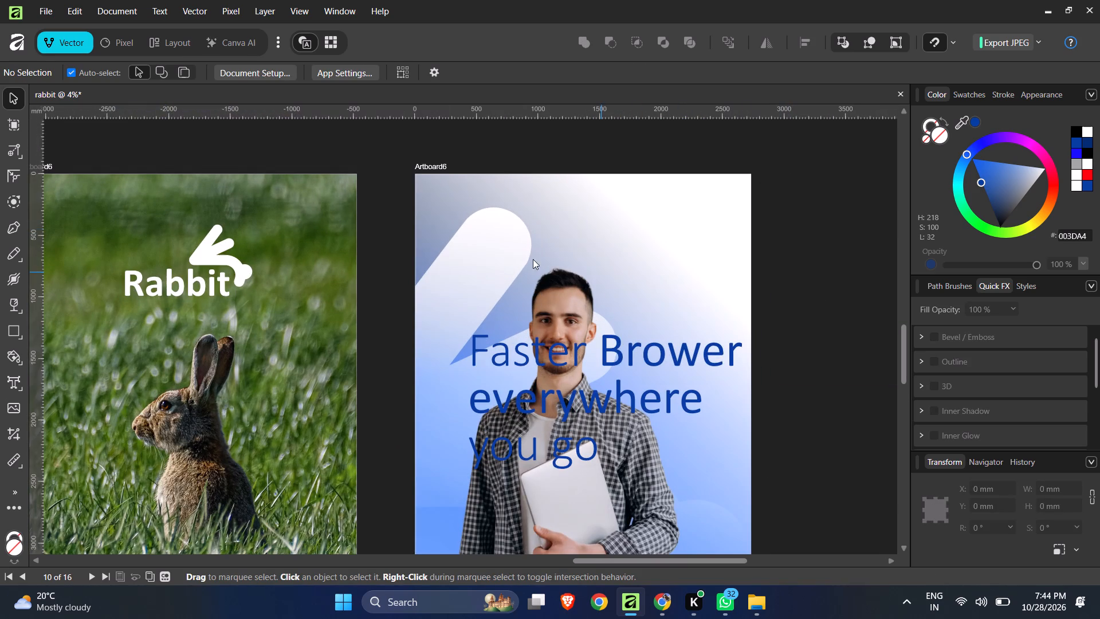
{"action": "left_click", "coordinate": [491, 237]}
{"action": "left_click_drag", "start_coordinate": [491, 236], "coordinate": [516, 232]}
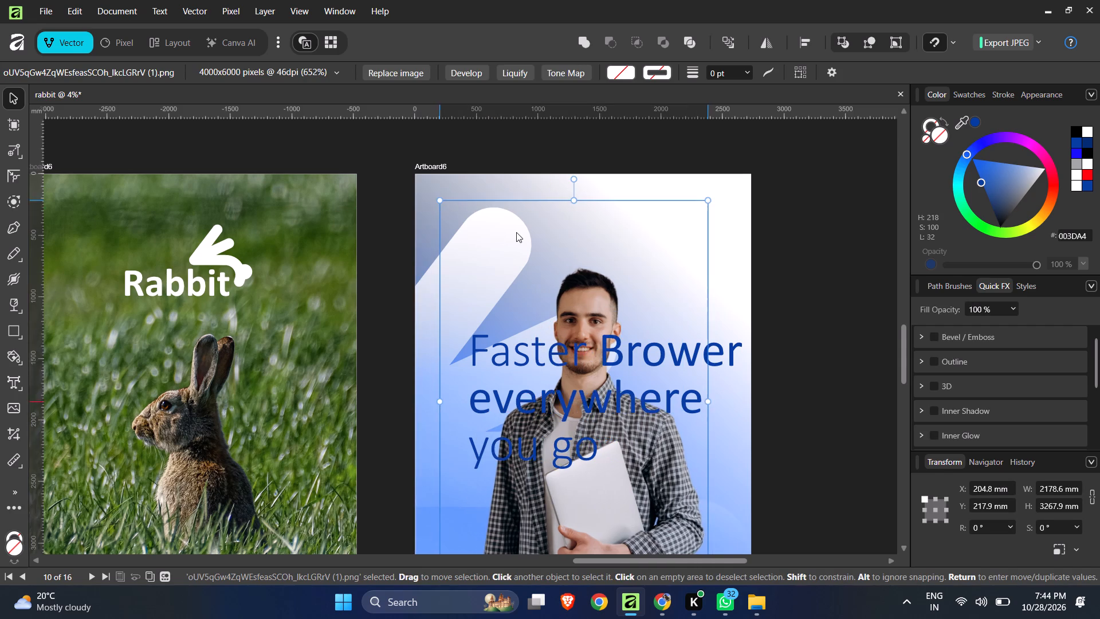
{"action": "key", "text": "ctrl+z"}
Move the white rabbit symbol group behind the man up and right to about X -722 mm, Y 166 mm.
{"action": "left_click", "coordinate": [706, 508]}
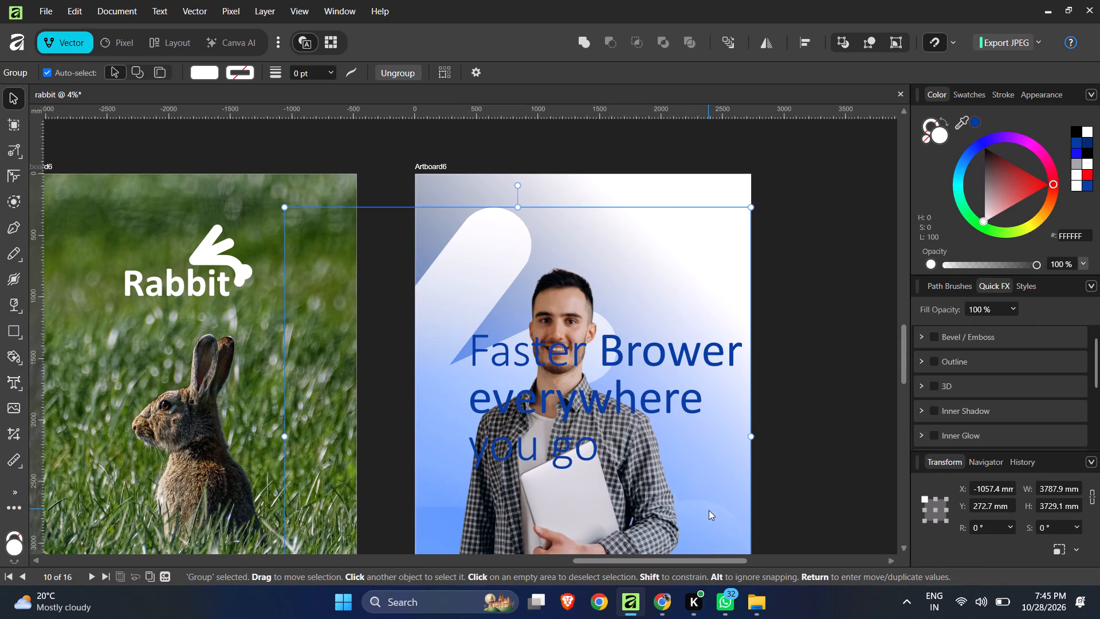
{"action": "left_click_drag", "start_coordinate": [709, 511], "coordinate": [749, 483]}
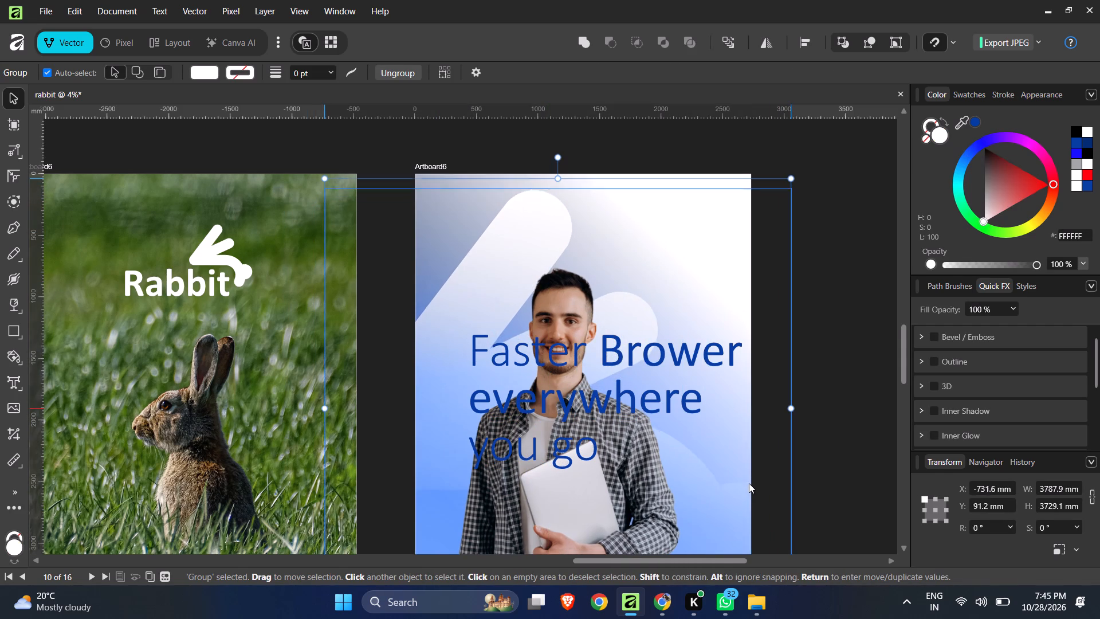
{"action": "left_click_drag", "start_coordinate": [749, 483], "coordinate": [750, 497]}
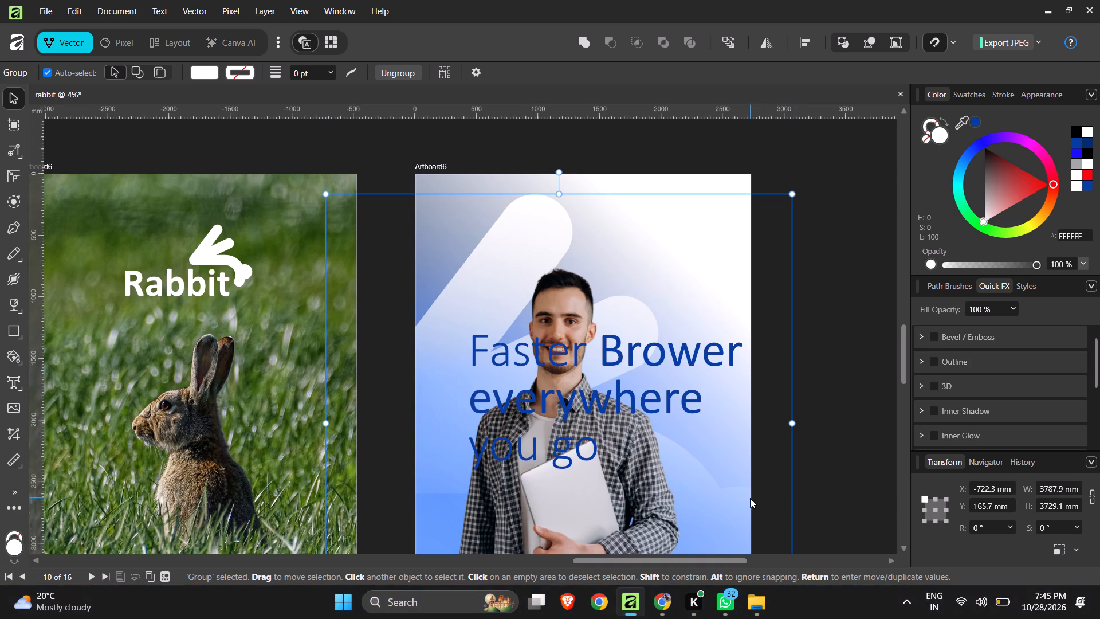
{"action": "left_click", "coordinate": [858, 400]}
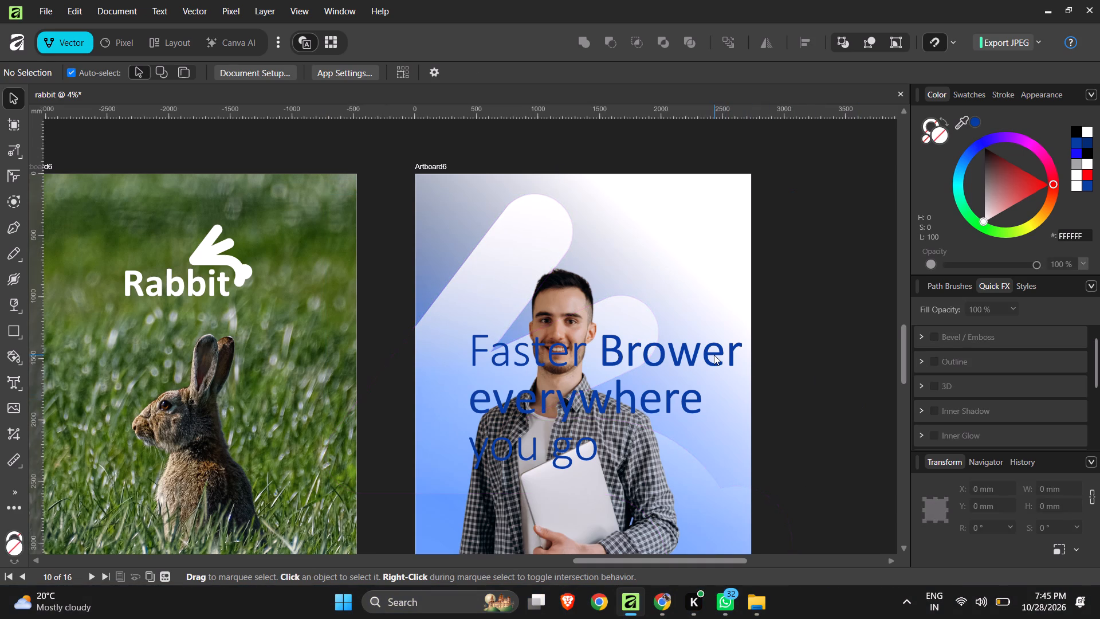
Shrink the blue headline to about 1420 × 697 mm and place it in the man poster's upper part, at about X 380 mm, Y 321 mm.
{"action": "left_click", "coordinate": [714, 355]}
{"action": "left_click_drag", "start_coordinate": [741, 472], "coordinate": [732, 465]}
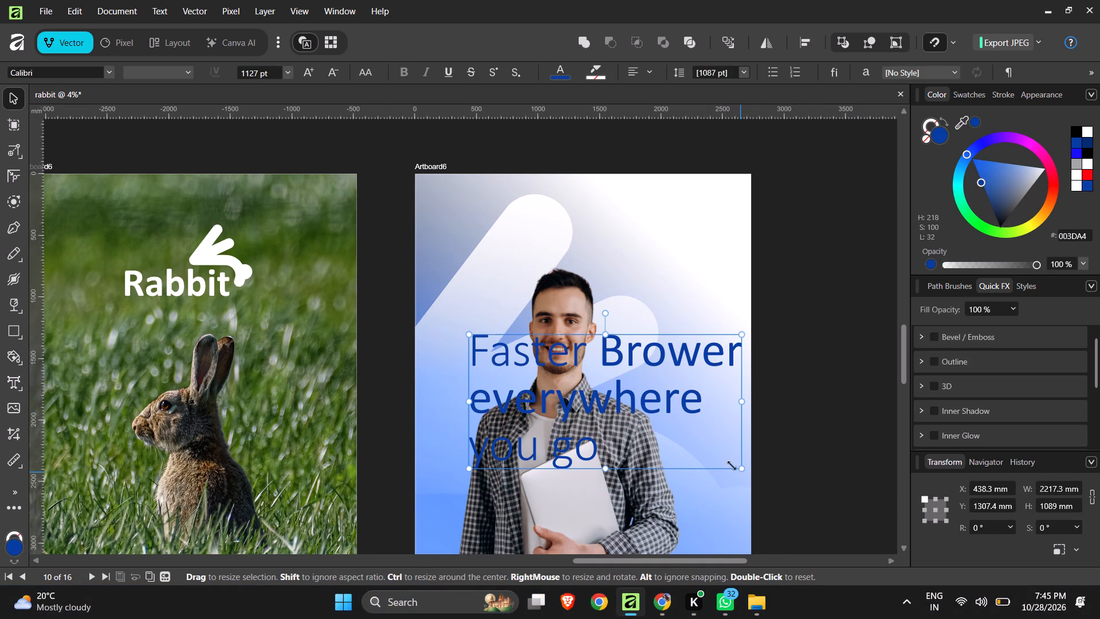
{"action": "left_click_drag", "start_coordinate": [732, 465], "coordinate": [643, 424]}
{"action": "left_click_drag", "start_coordinate": [581, 354], "coordinate": [658, 257]}
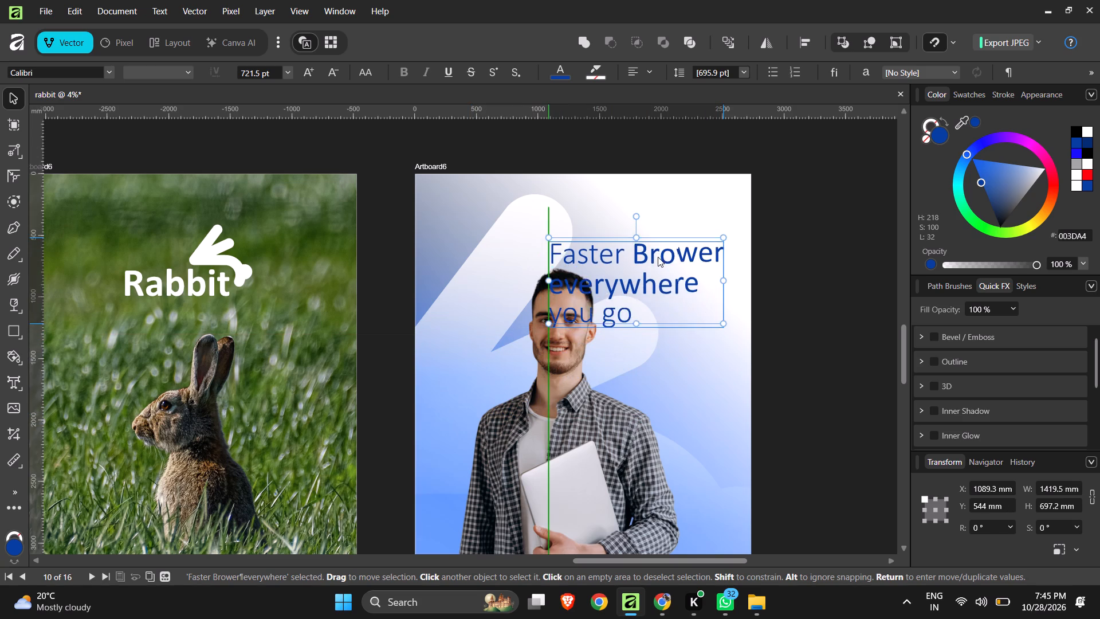
{"action": "left_click_drag", "start_coordinate": [658, 257], "coordinate": [578, 232]}
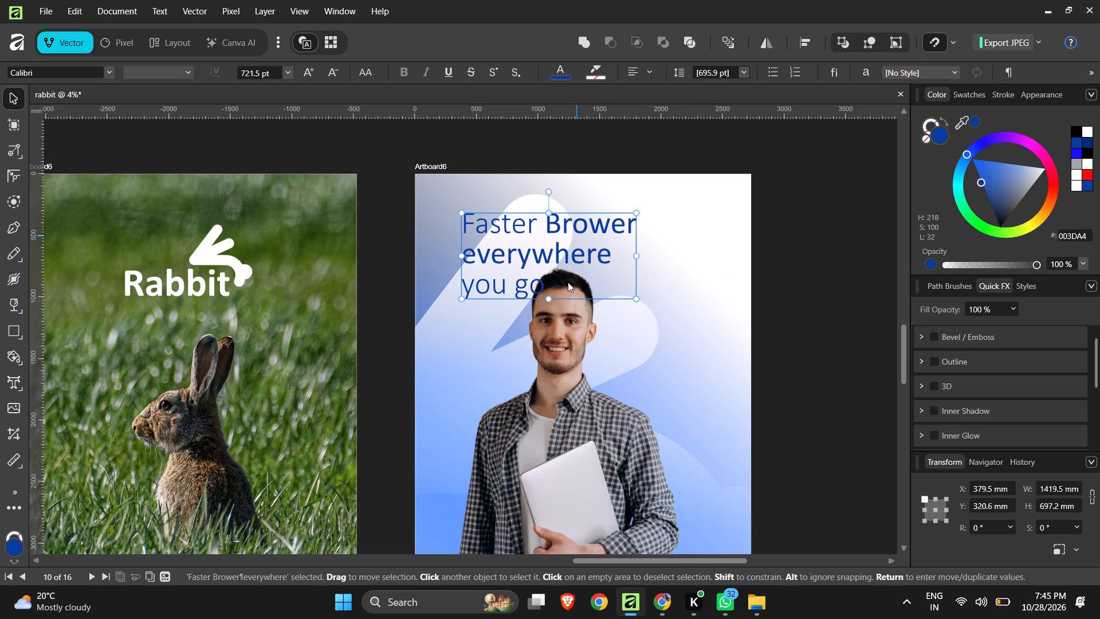
Move the man's photo toward the poster's right side, to about X 489 mm, Y 226 mm.
{"action": "left_click", "coordinate": [565, 444]}
{"action": "left_click_drag", "start_coordinate": [561, 473], "coordinate": [622, 468]}
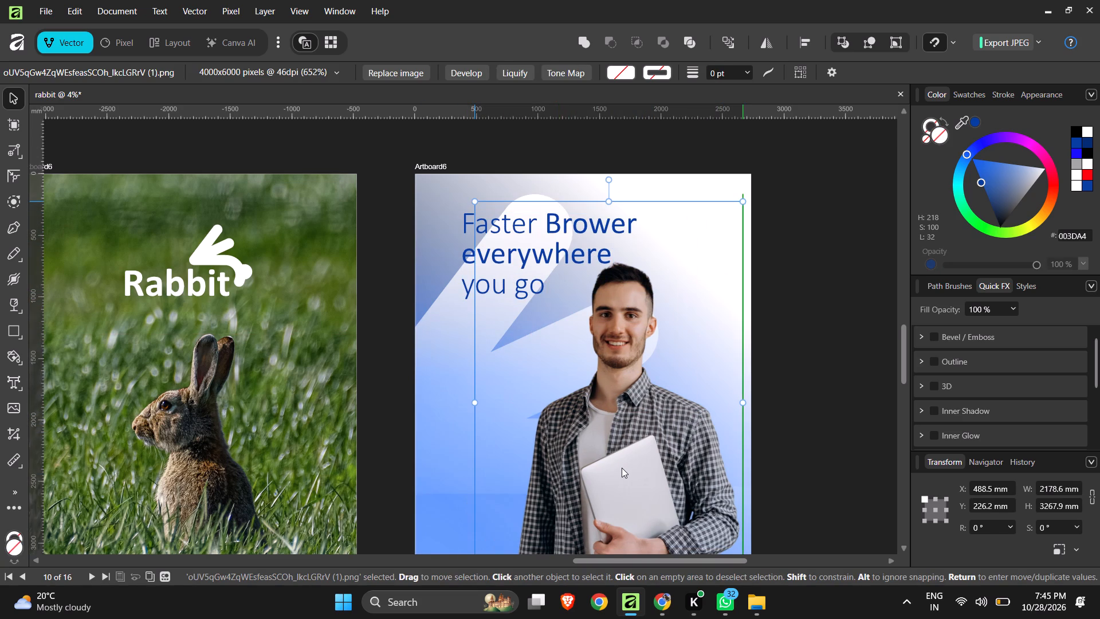
{"action": "left_click_drag", "start_coordinate": [622, 468], "coordinate": [623, 468]}
{"action": "left_click", "coordinate": [781, 347]}
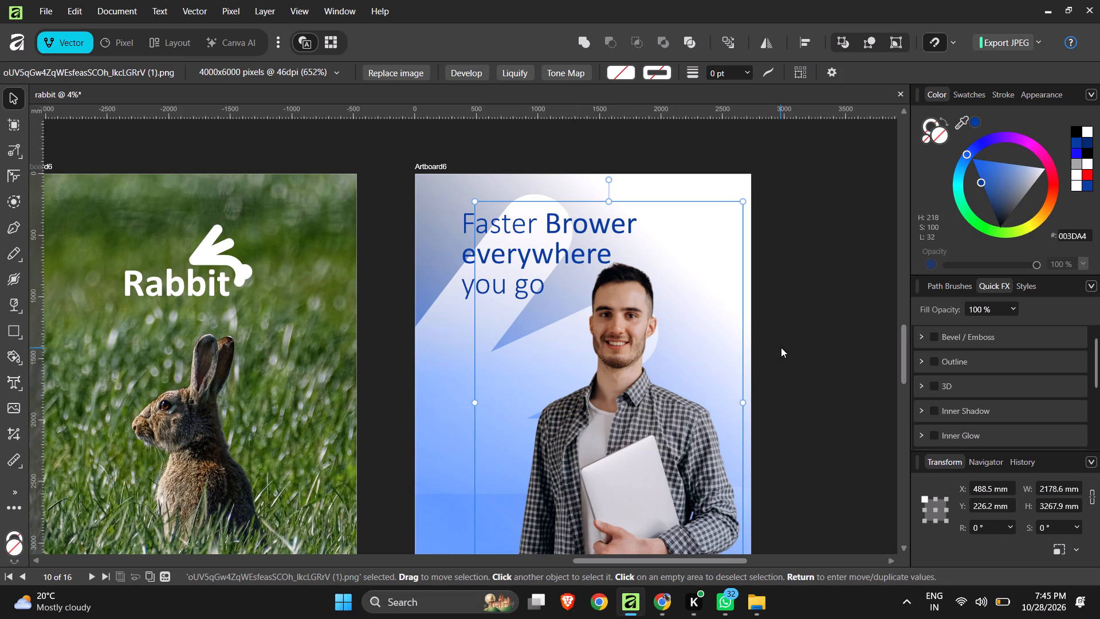
Move the blue headline down beside the man's face, to about X 158 mm, Y 1203 mm.
{"action": "left_click", "coordinate": [511, 253]}
{"action": "left_click_drag", "start_coordinate": [512, 253], "coordinate": [467, 365]}
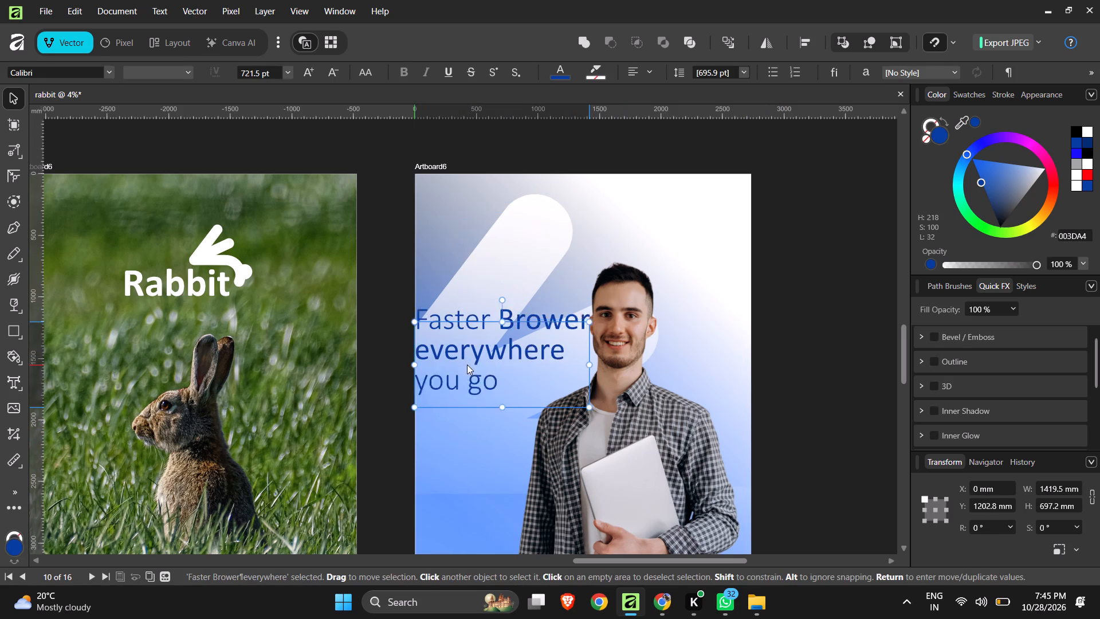
{"action": "left_click_drag", "start_coordinate": [467, 365], "coordinate": [487, 361]}
Replace the man poster's headline text with "Rabbit" and "Brower" on two lines.
{"action": "double_click", "coordinate": [488, 361]}
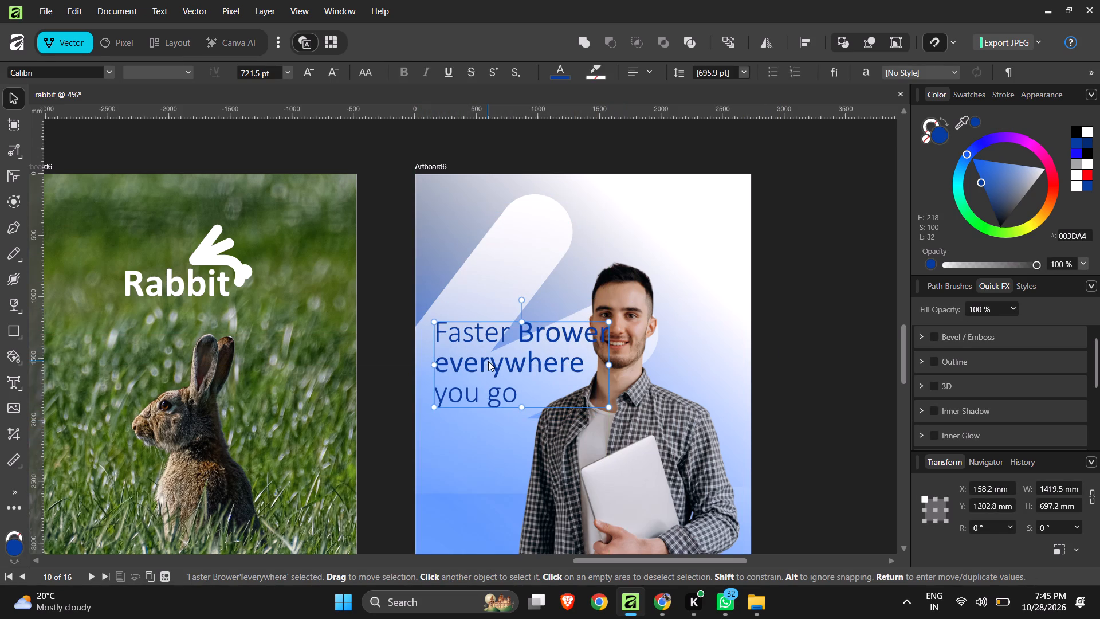
{"action": "key", "text": "ctrl+a"}
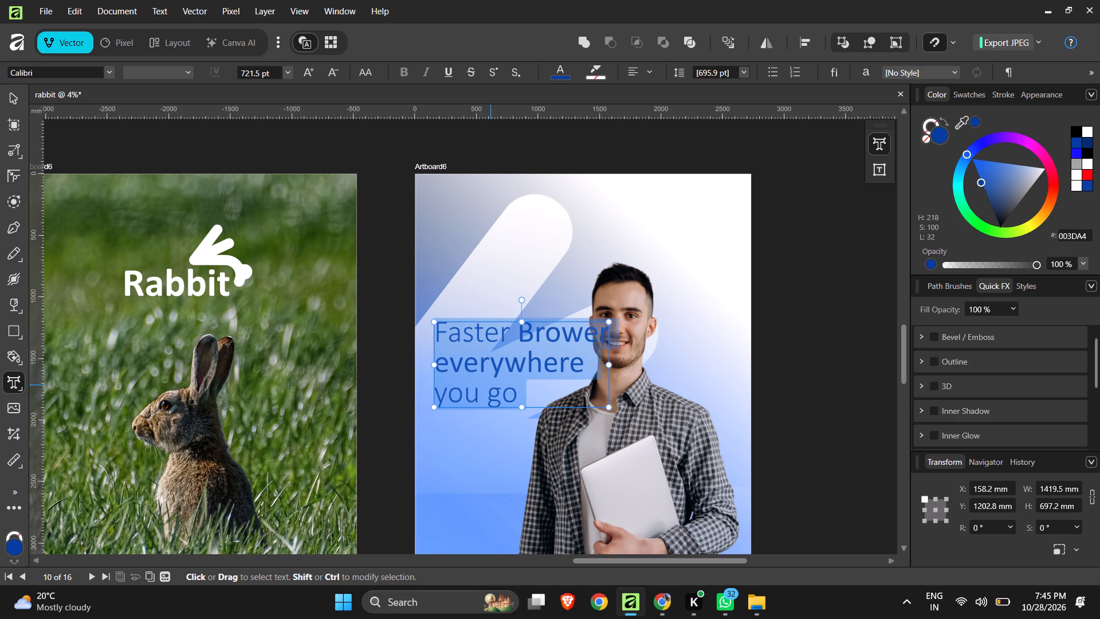
{"action": "key", "text": "shift+o"}
{"action": "key", "text": "BackSpace"}
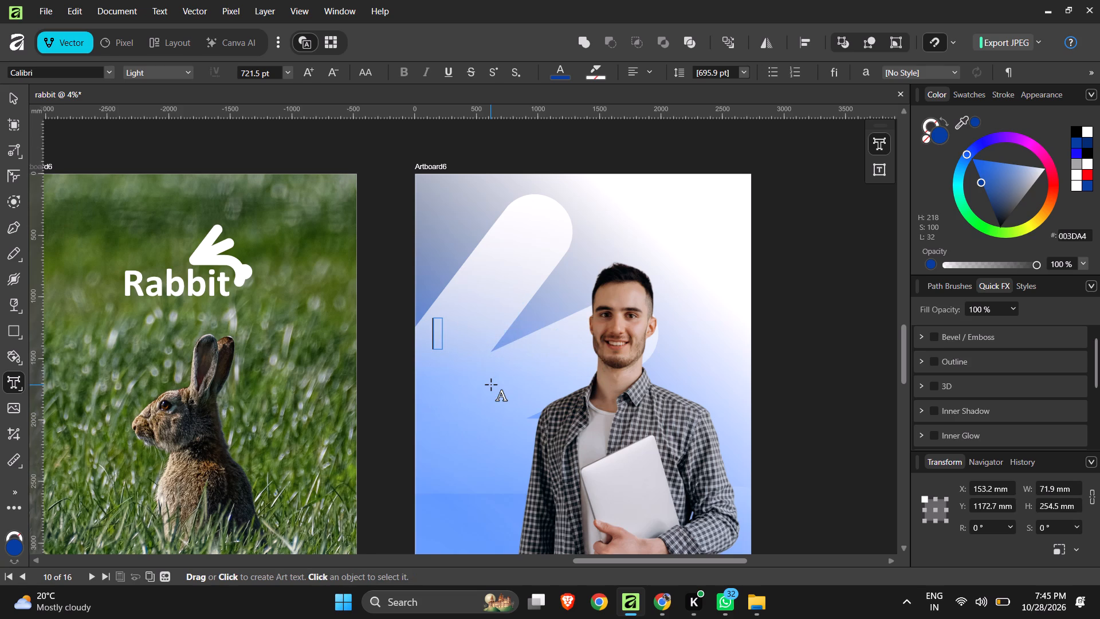
{"action": "type", "text": "Ra"}
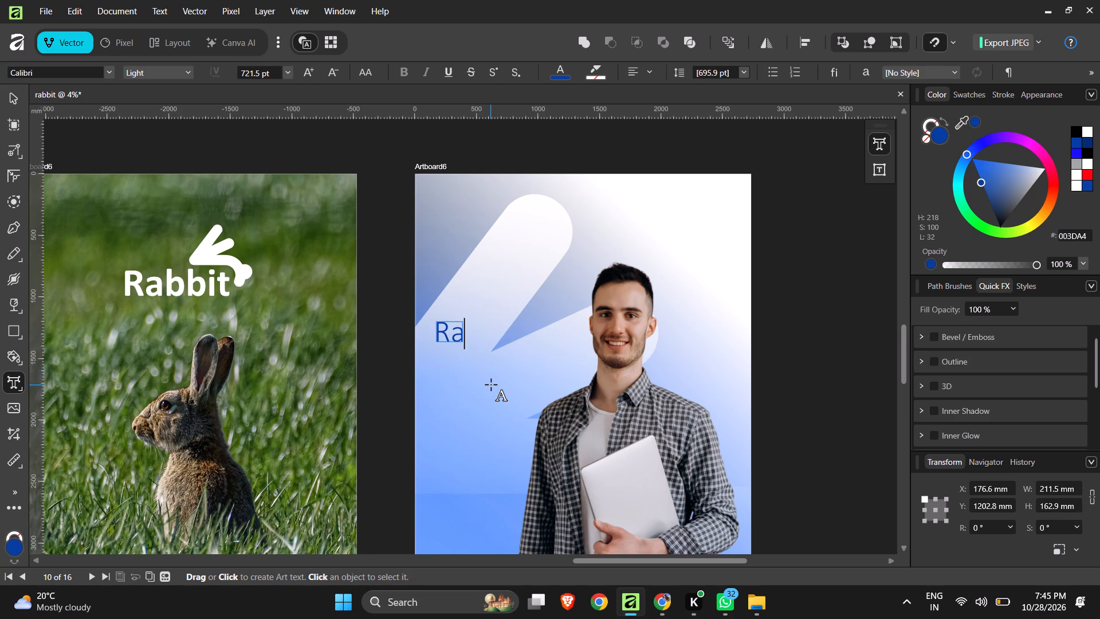
{"action": "type", "text": "bbit"}
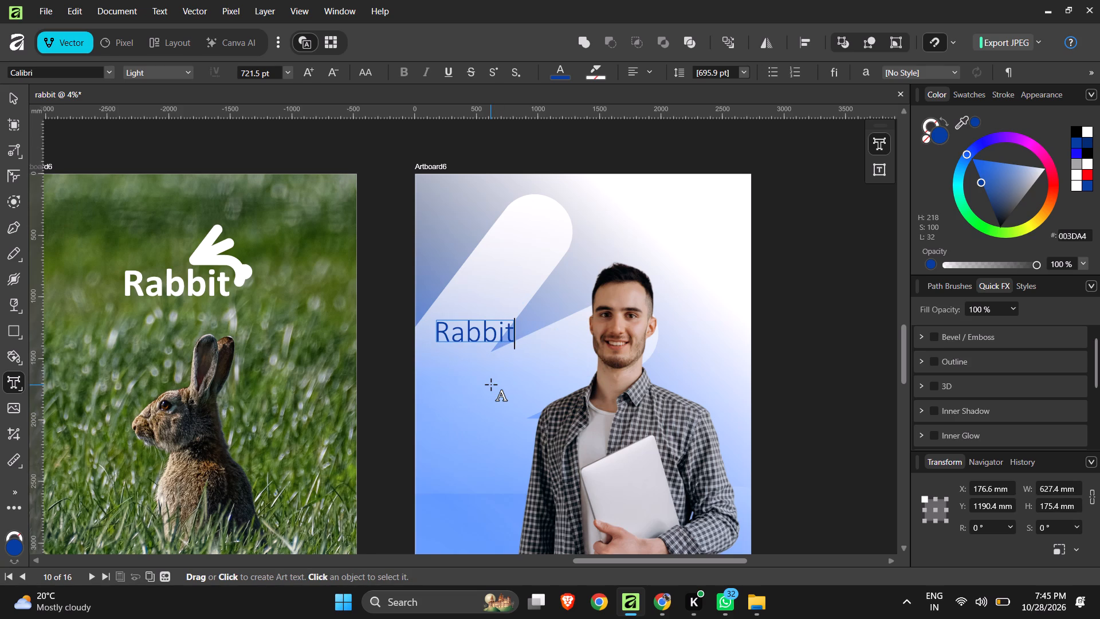
{"action": "key", "text": "Return"}
{"action": "key", "text": "shift+b"}
{"action": "type", "text": "rower"}
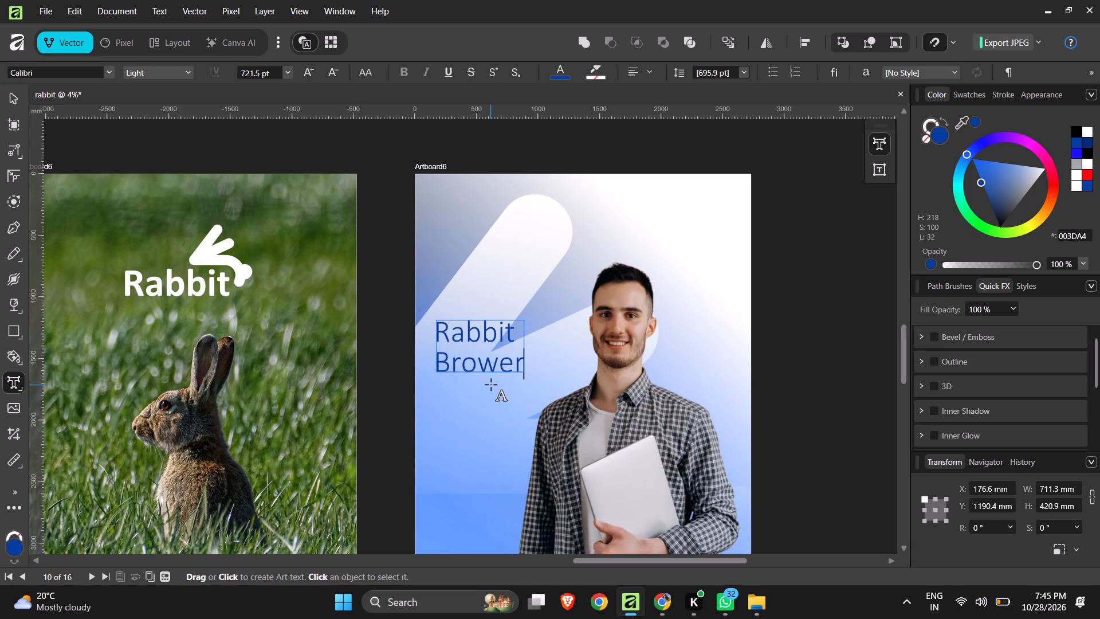
Set the "Rabbit Brower" text on the man poster to the Bold weight of Calibri.
{"action": "key", "text": "ctrl+a"}
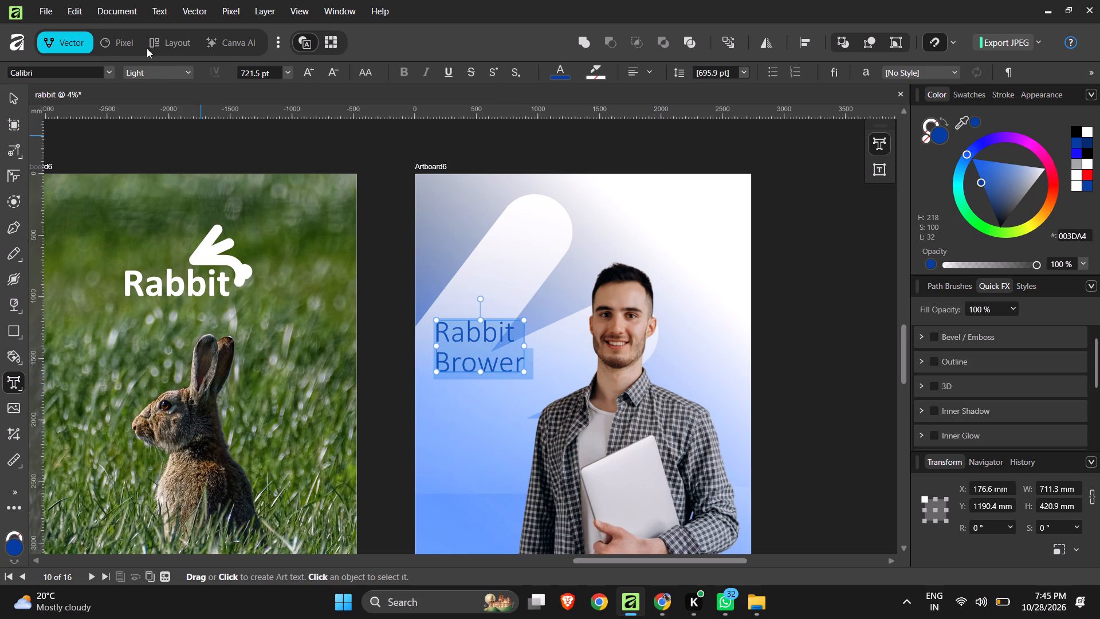
{"action": "left_click", "coordinate": [162, 68]}
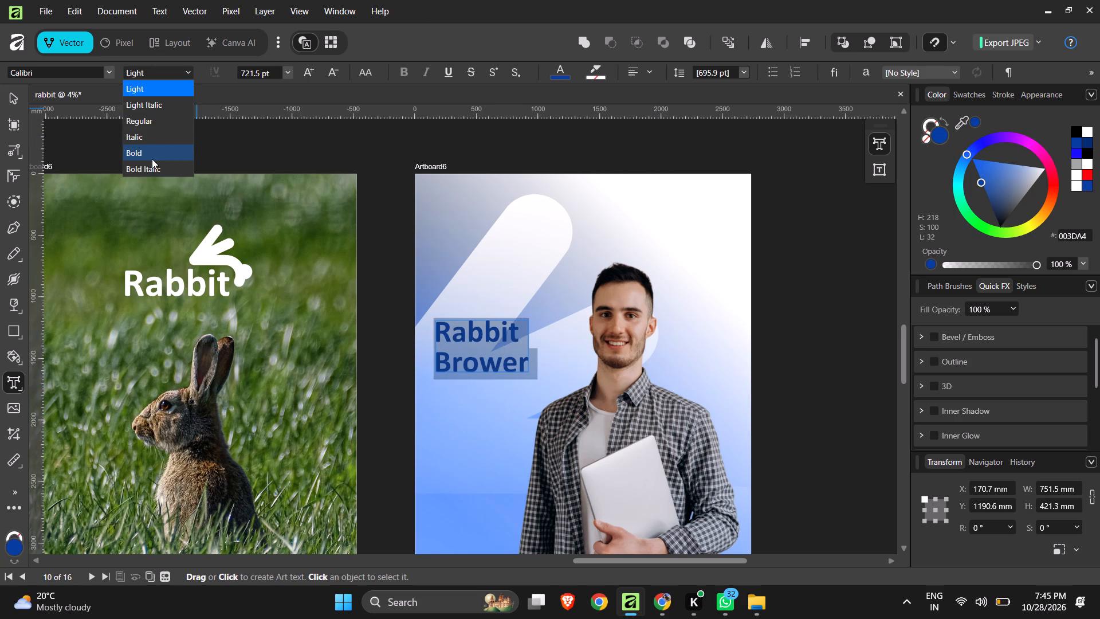
{"action": "left_click", "coordinate": [152, 159]}
{"action": "left_click", "coordinate": [5, 97]}
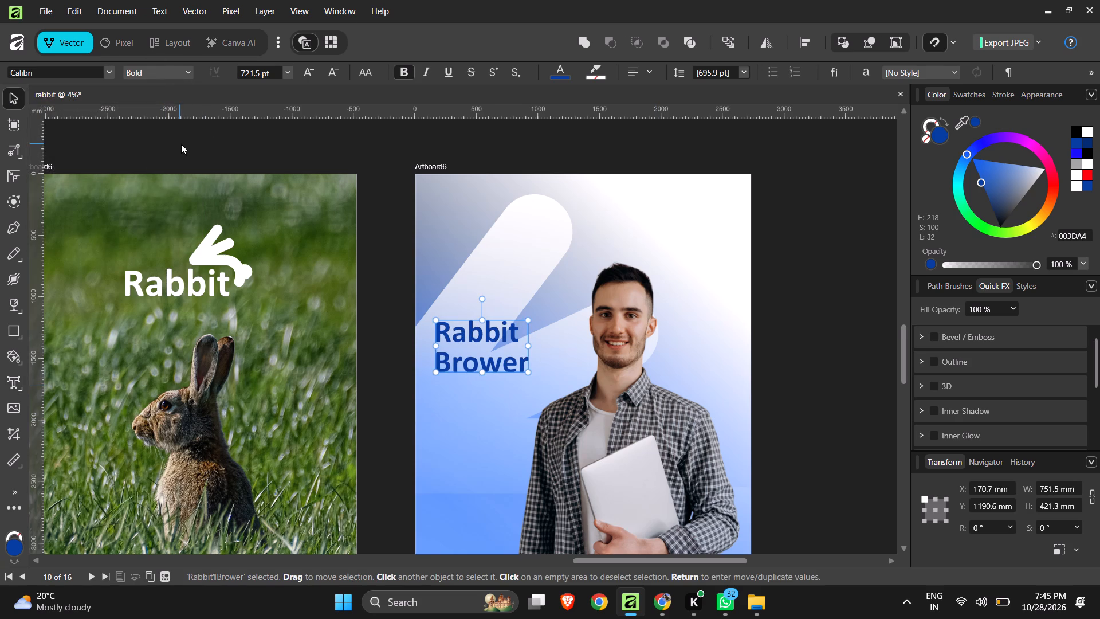
Enlarge the "Rabbit Brower" text to about 1008 × 565 mm and place it beside the man at about X 163 mm, Y 1269 mm.
{"action": "left_click", "coordinate": [182, 144]}
{"action": "left_click_drag", "start_coordinate": [469, 327], "coordinate": [508, 348]}
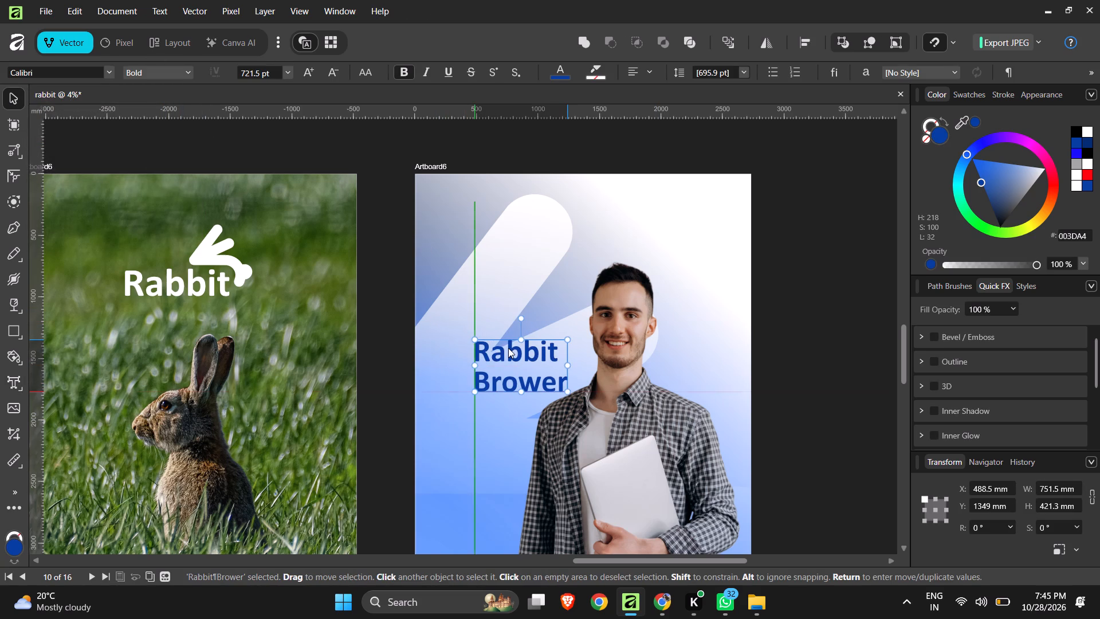
{"action": "left_click_drag", "start_coordinate": [508, 348], "coordinate": [492, 346]}
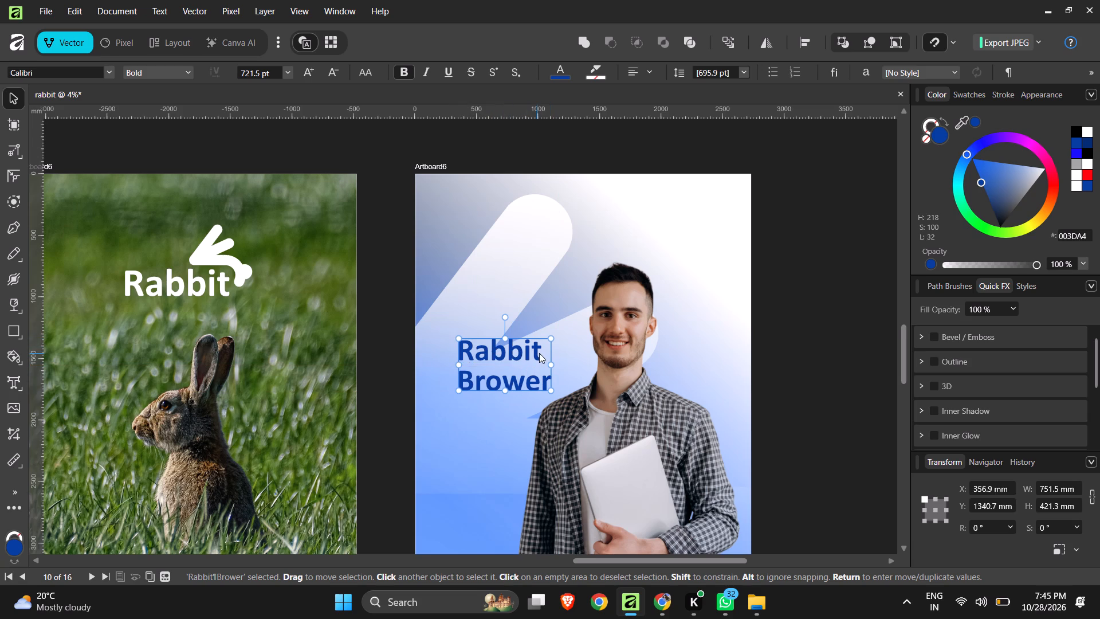
{"action": "left_click_drag", "start_coordinate": [554, 340], "coordinate": [592, 319]}
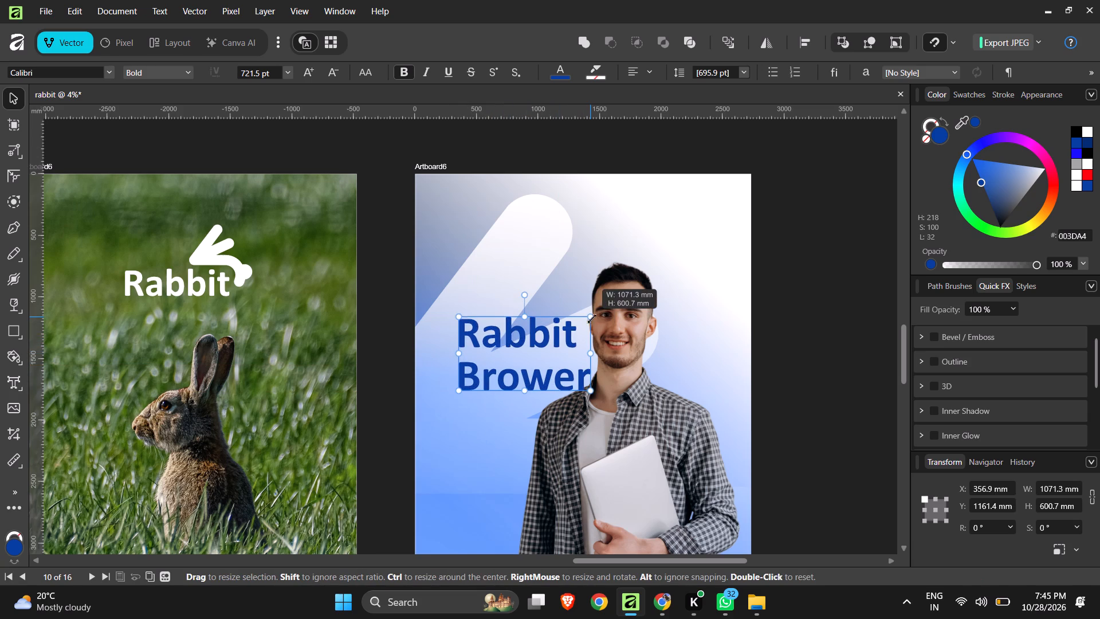
{"action": "left_click_drag", "start_coordinate": [592, 319], "coordinate": [581, 319]}
{"action": "left_click_drag", "start_coordinate": [543, 343], "coordinate": [511, 355]}
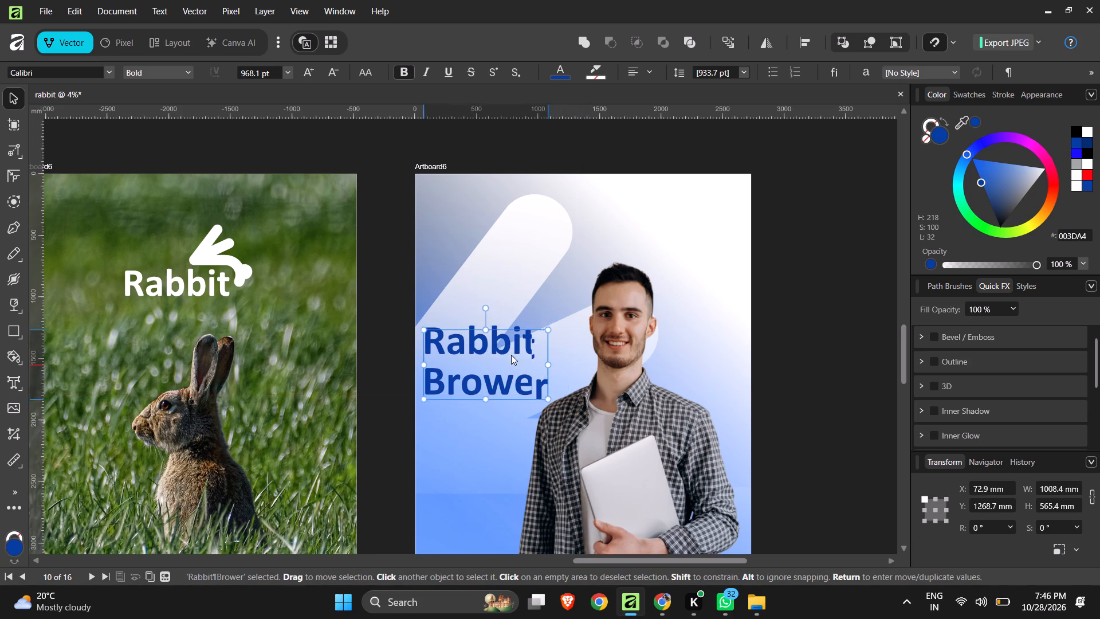
{"action": "left_click_drag", "start_coordinate": [511, 355], "coordinate": [522, 355]}
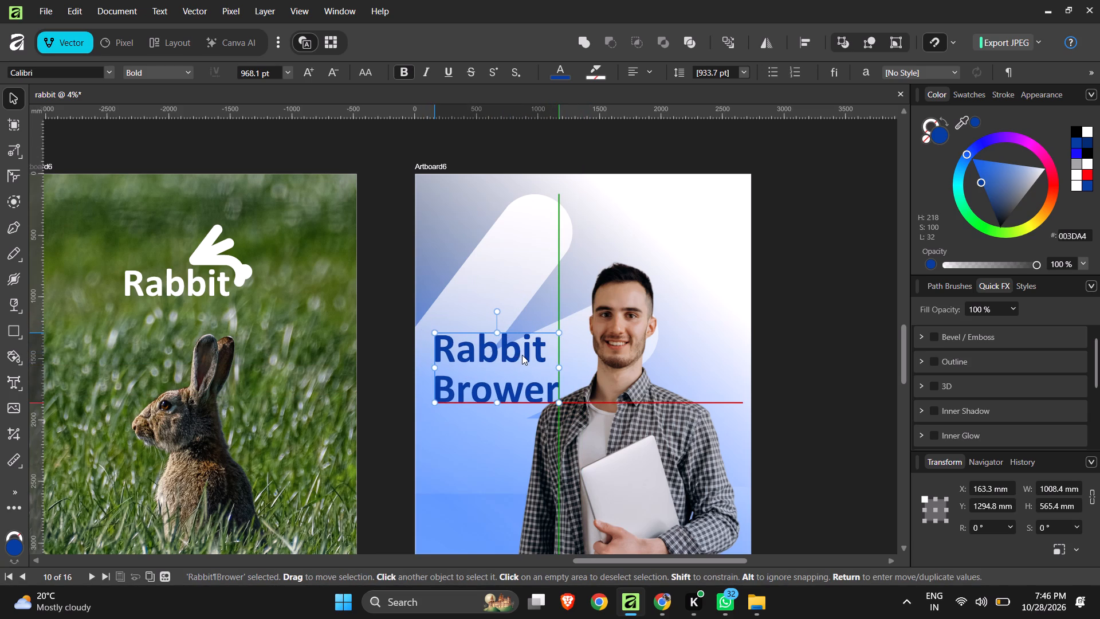
{"action": "left_click_drag", "start_coordinate": [522, 355], "coordinate": [520, 352]}
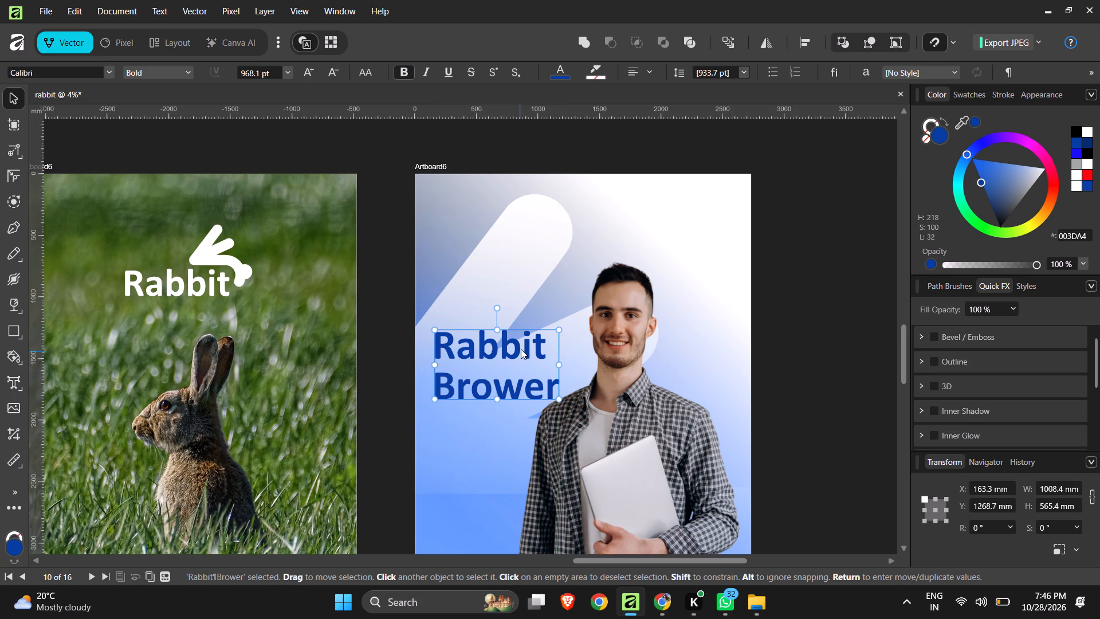
Enlarge the man's photo proportionally to about 2657 × 3985 mm, extending it upward and past the poster's right edge.
{"action": "left_click", "coordinate": [622, 300]}
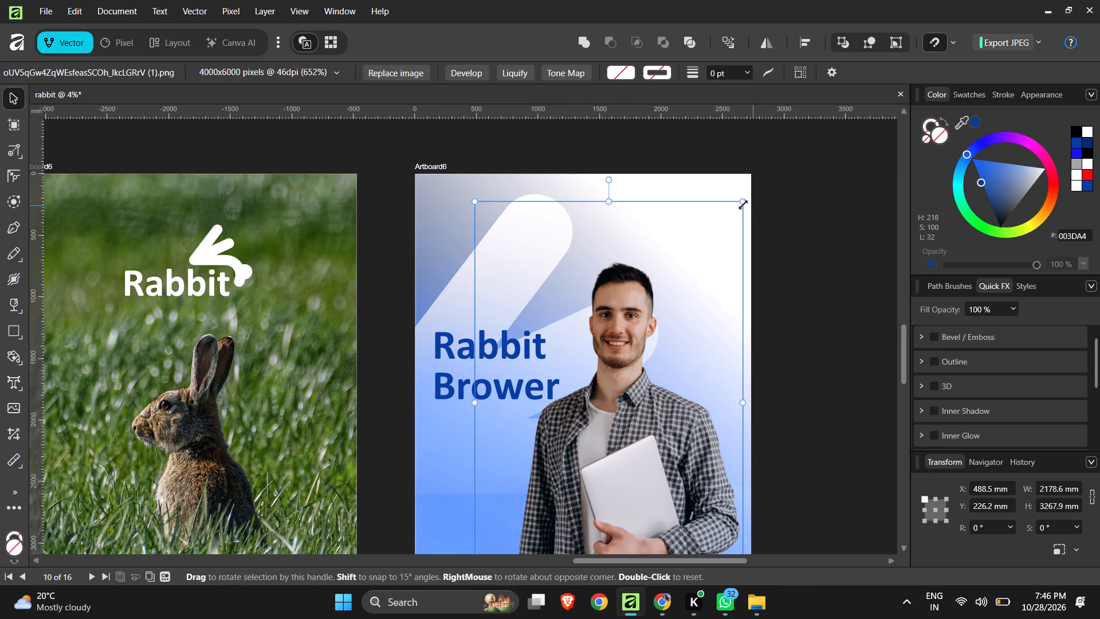
{"action": "left_click_drag", "start_coordinate": [742, 203], "coordinate": [823, 163]}
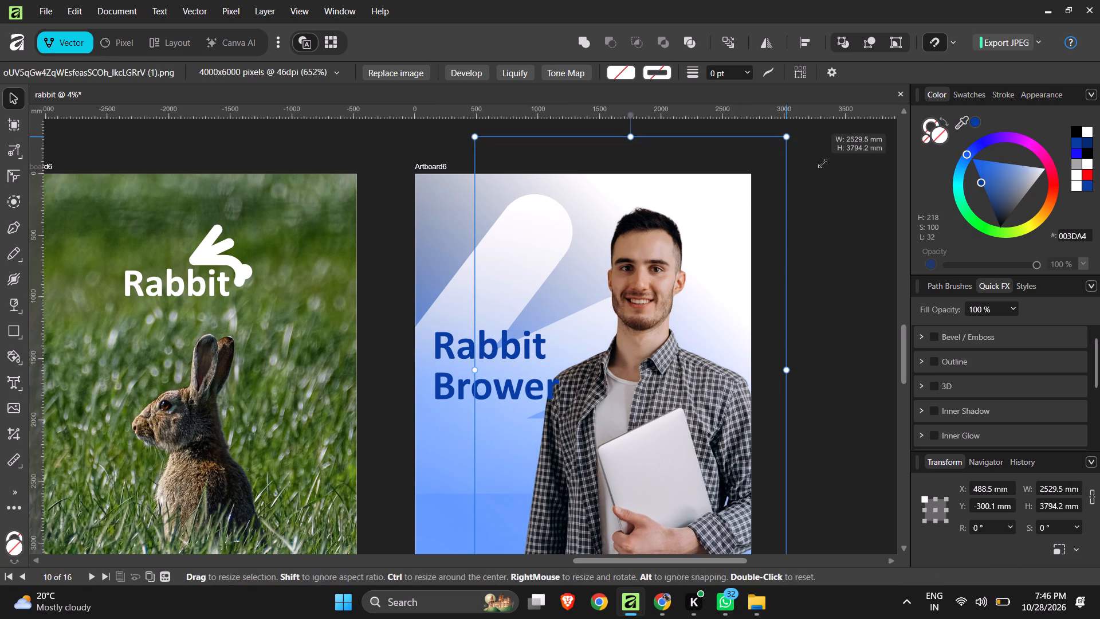
{"action": "left_click_drag", "start_coordinate": [823, 163], "coordinate": [840, 142]}
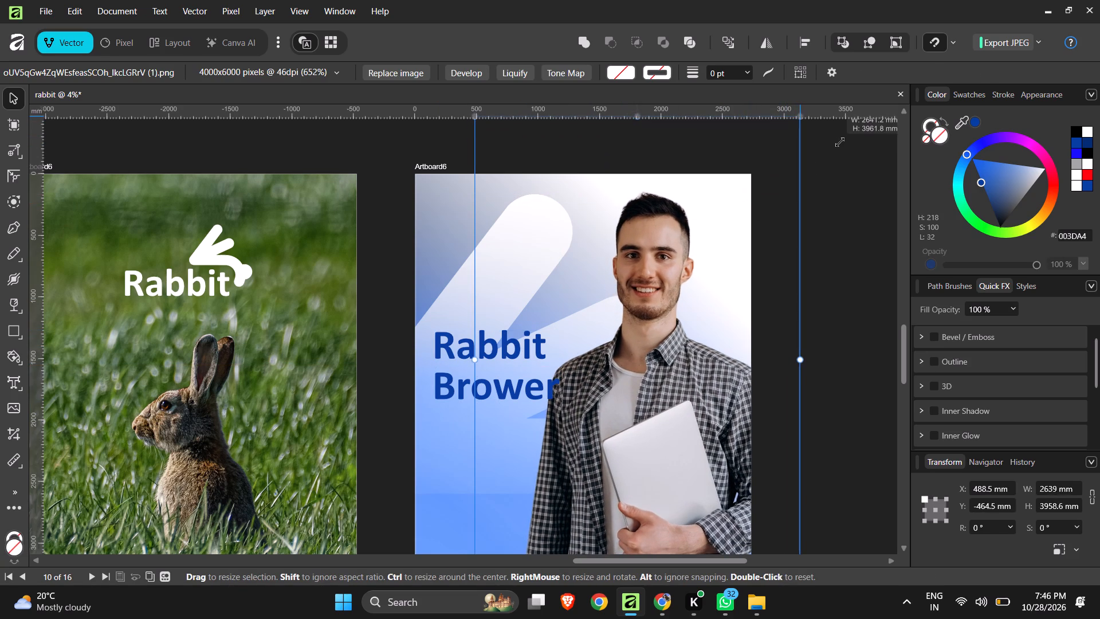
{"action": "left_click_drag", "start_coordinate": [840, 142], "coordinate": [841, 142]}
{"action": "left_click", "coordinate": [840, 298]}
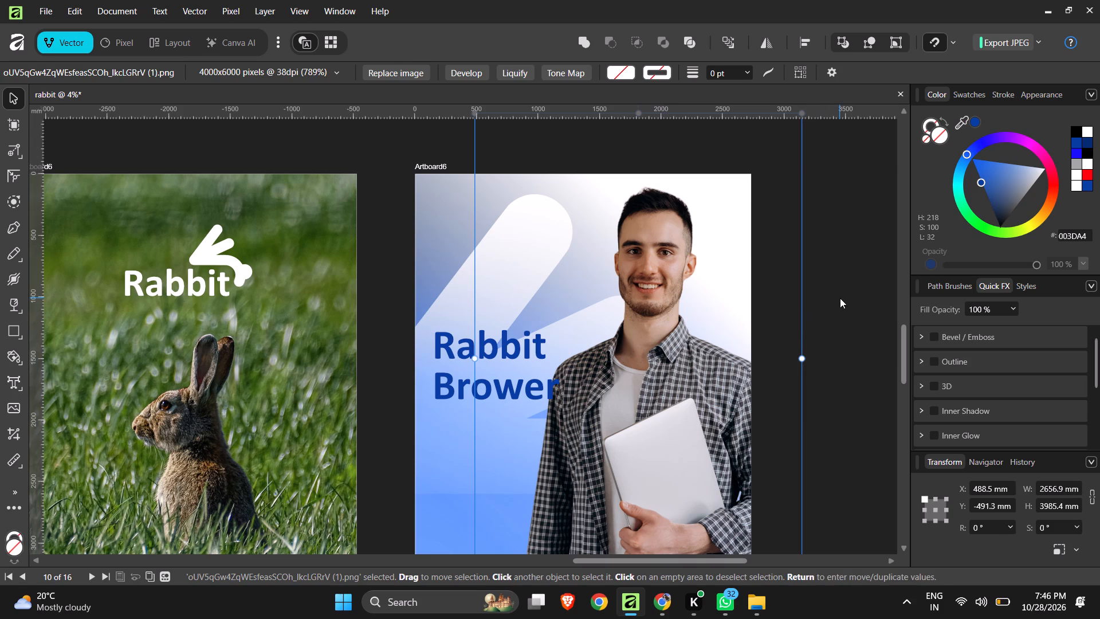
Move the "Rabbit Brower" text up beside the man's face, to about X 357 mm, Y 850 mm.
{"action": "left_click", "coordinate": [515, 348]}
{"action": "left_click_drag", "start_coordinate": [503, 351], "coordinate": [537, 316]}
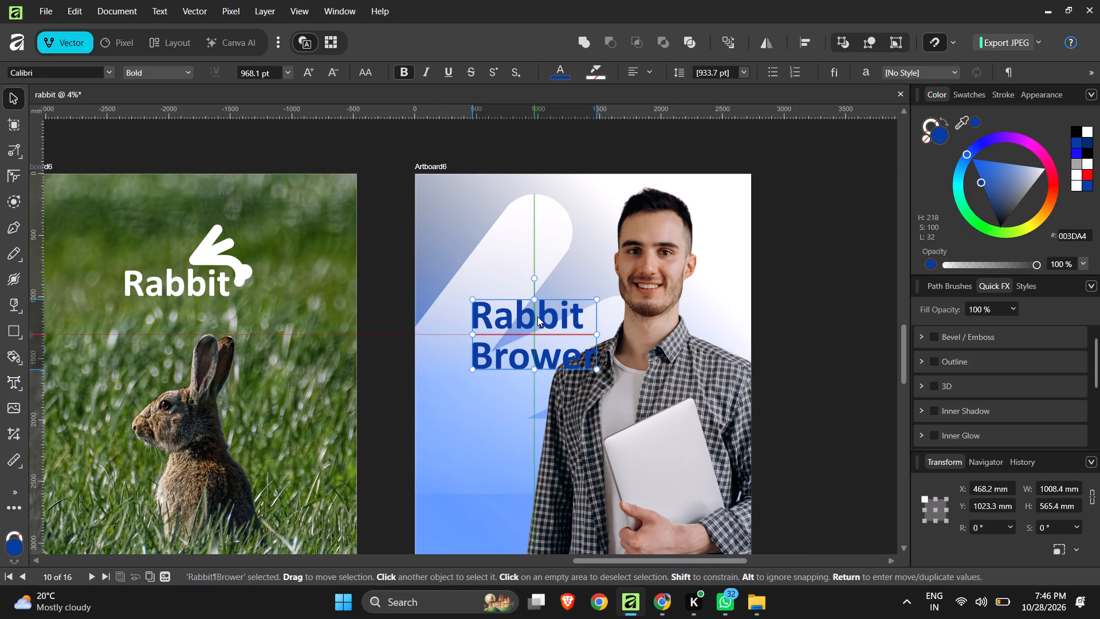
{"action": "left_click_drag", "start_coordinate": [537, 316], "coordinate": [525, 301]}
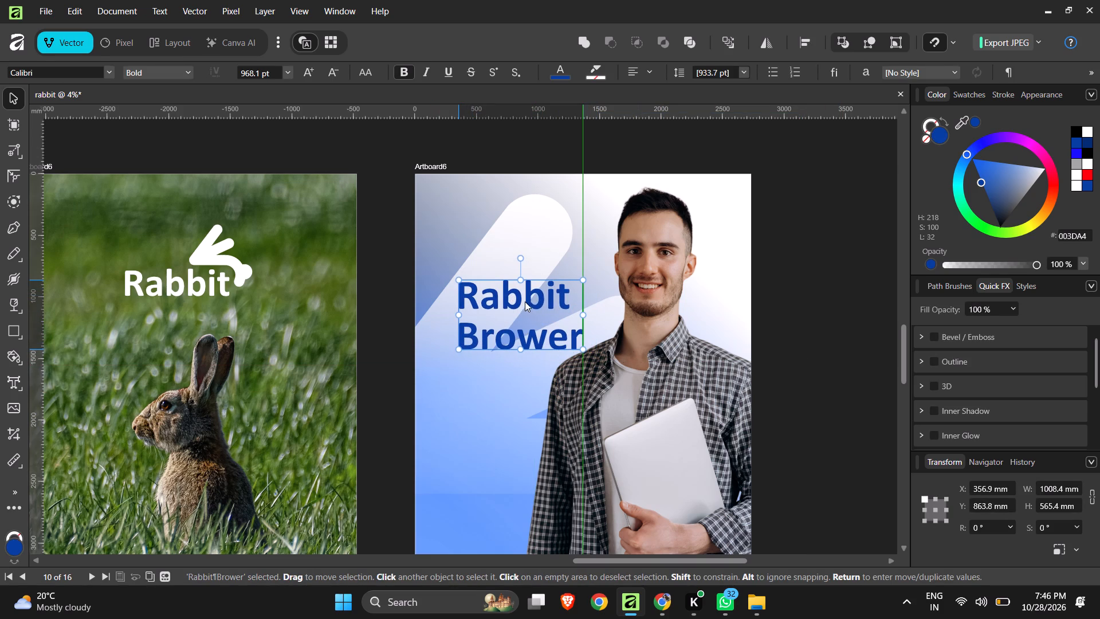
{"action": "left_click_drag", "start_coordinate": [525, 301], "coordinate": [522, 300]}
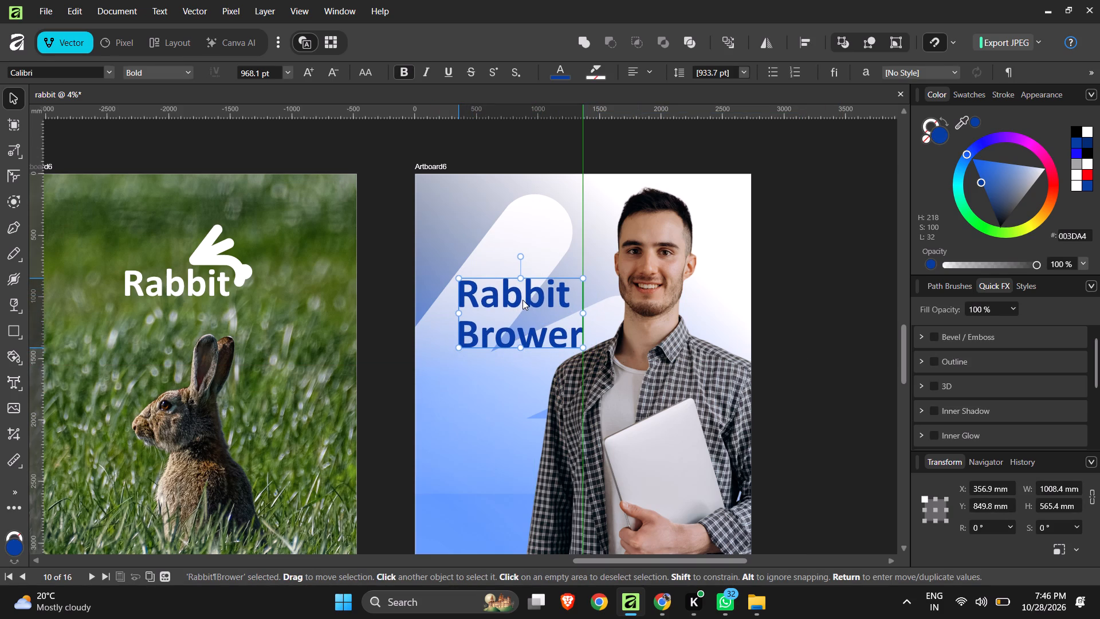
{"action": "left_click_drag", "start_coordinate": [522, 300], "coordinate": [522, 300]}
Reposition the large white rabbit symbol group behind the man and headline, to about X 0 mm, Y 49 mm.
{"action": "left_click", "coordinate": [547, 230]}
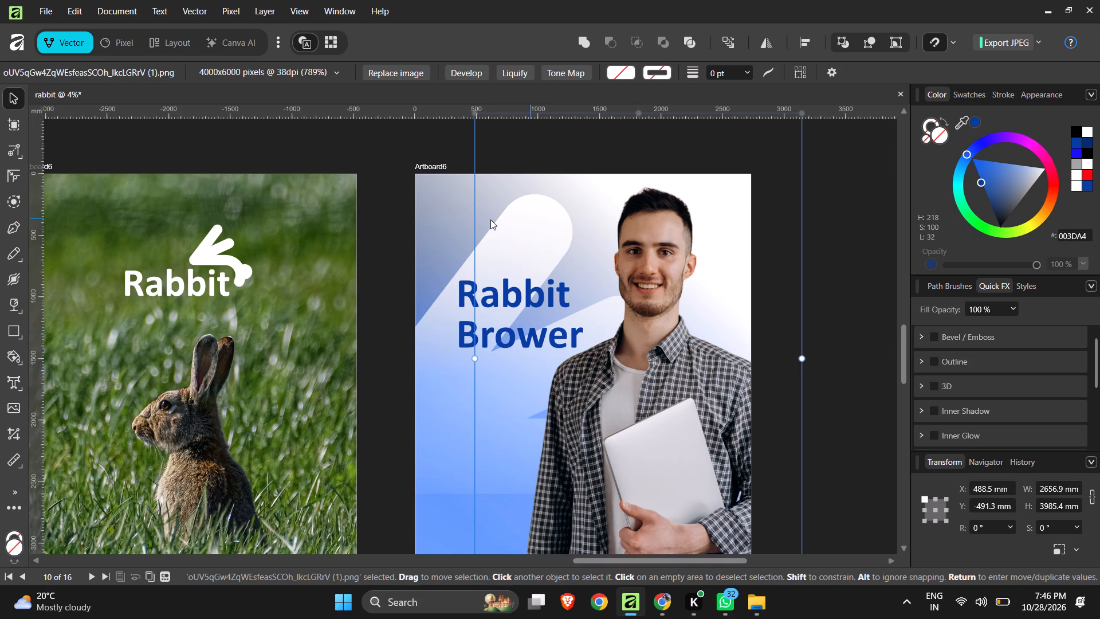
{"action": "left_click", "coordinate": [411, 296]}
{"action": "left_click", "coordinate": [417, 319]}
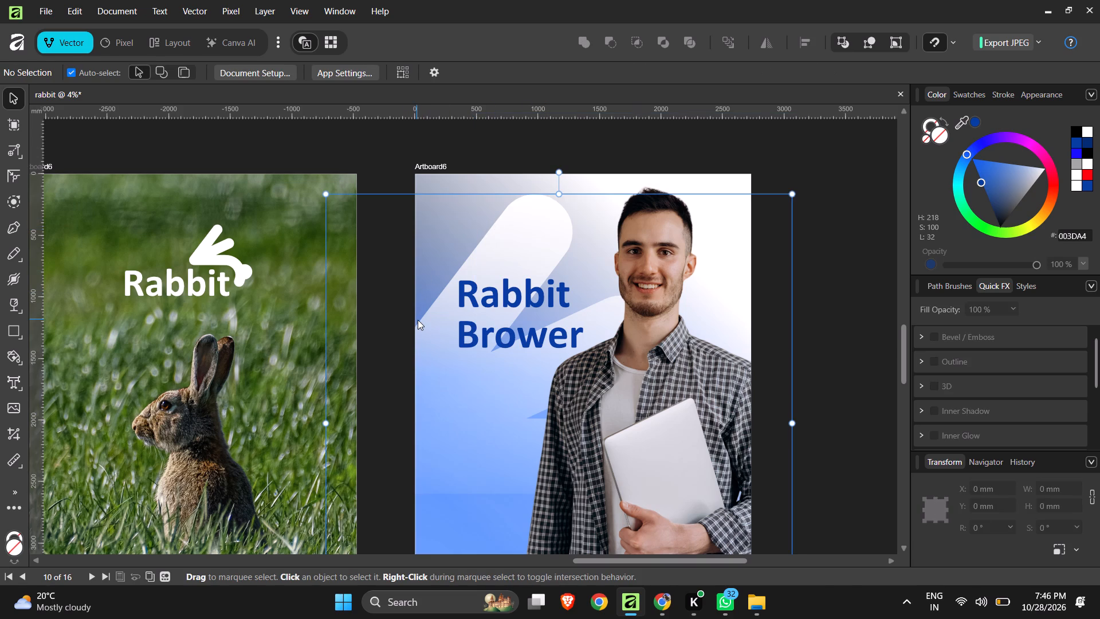
{"action": "left_click_drag", "start_coordinate": [418, 320], "coordinate": [447, 370]}
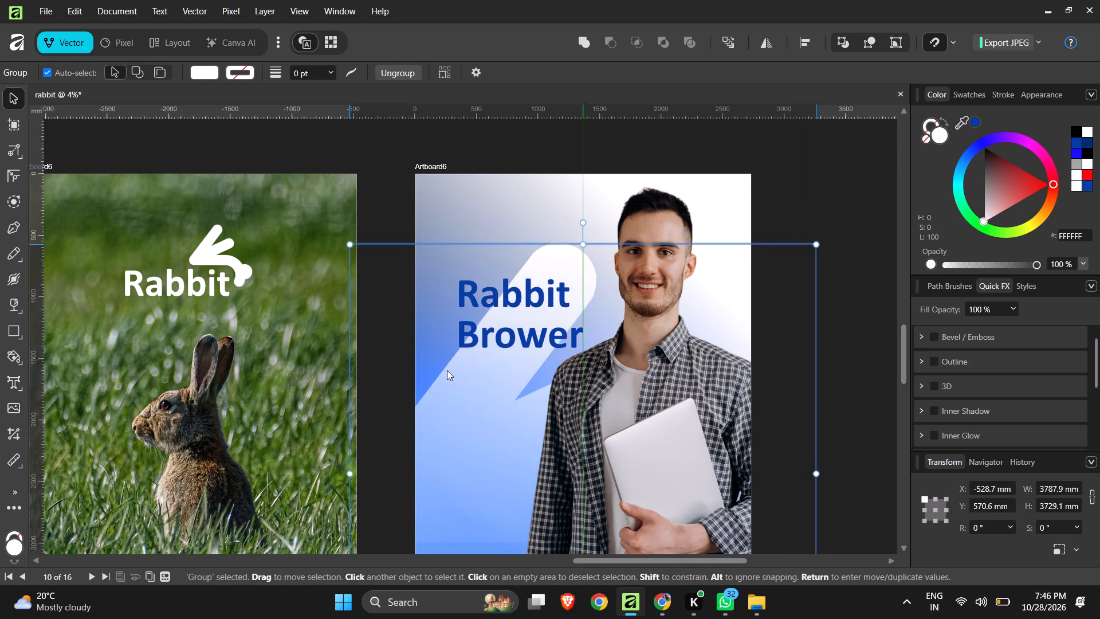
{"action": "left_click_drag", "start_coordinate": [447, 370], "coordinate": [437, 277]}
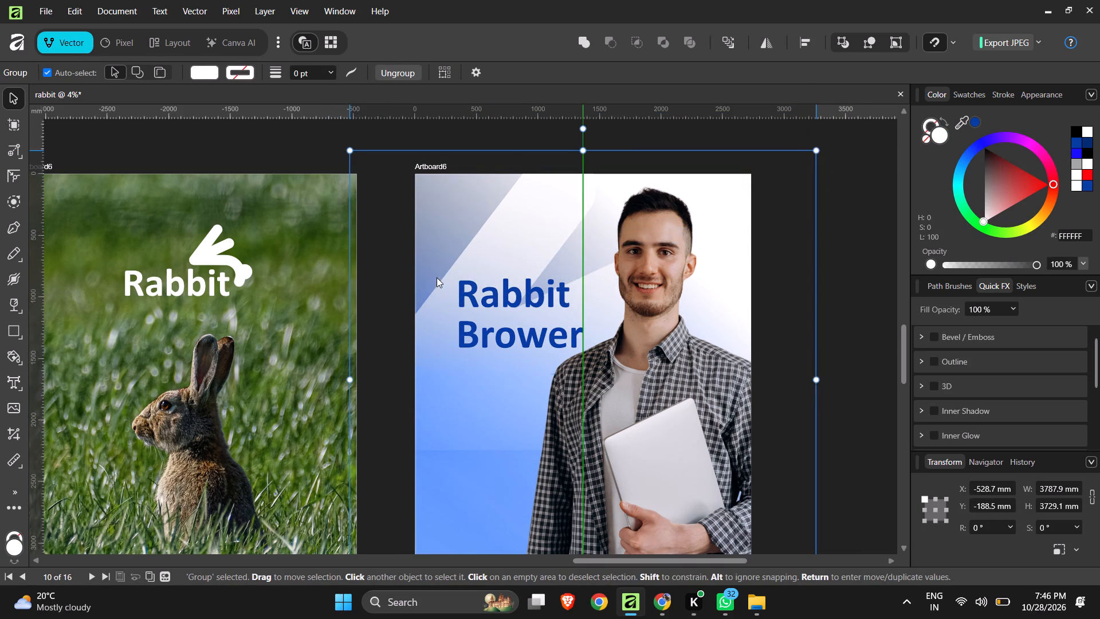
{"action": "left_click_drag", "start_coordinate": [437, 277], "coordinate": [549, 318]}
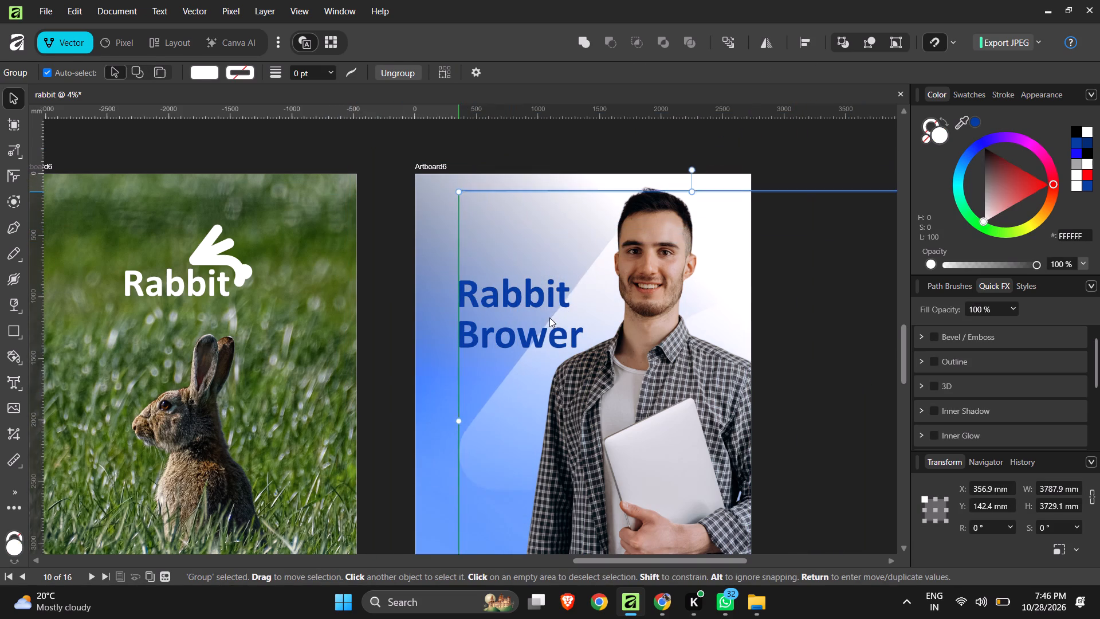
{"action": "left_click_drag", "start_coordinate": [549, 318], "coordinate": [553, 325]}
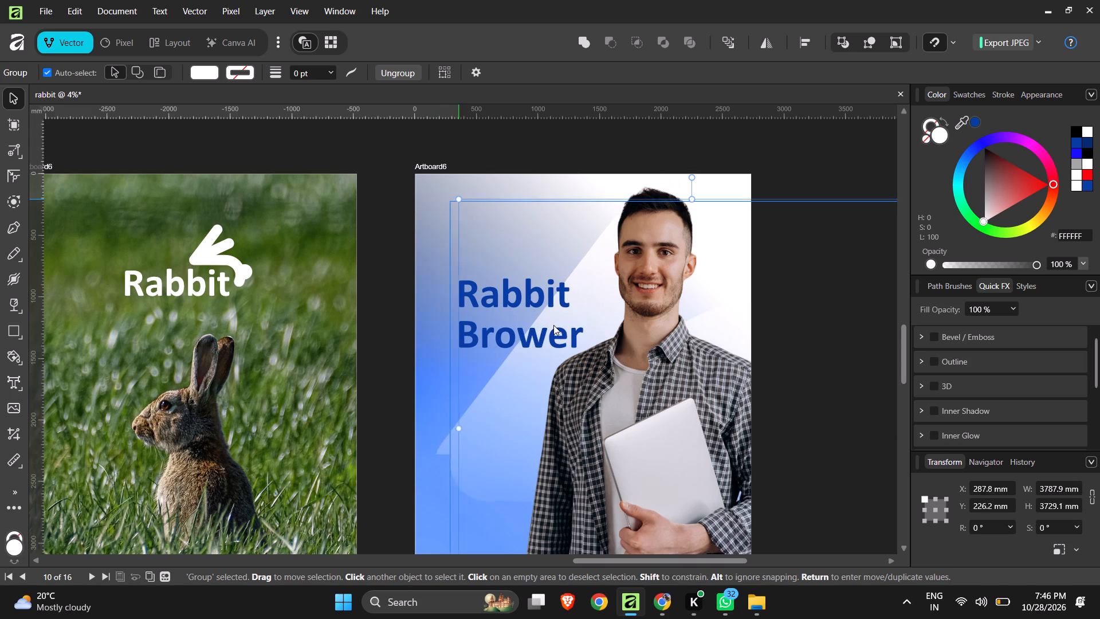
{"action": "left_click_drag", "start_coordinate": [553, 325], "coordinate": [481, 405]}
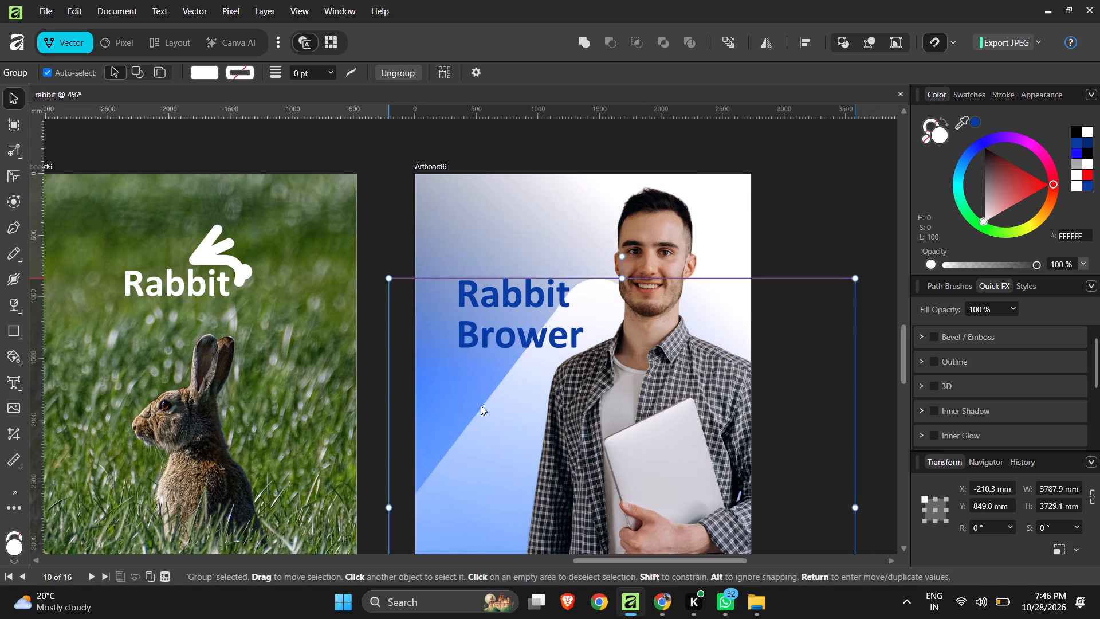
{"action": "left_click_drag", "start_coordinate": [481, 405], "coordinate": [426, 312]}
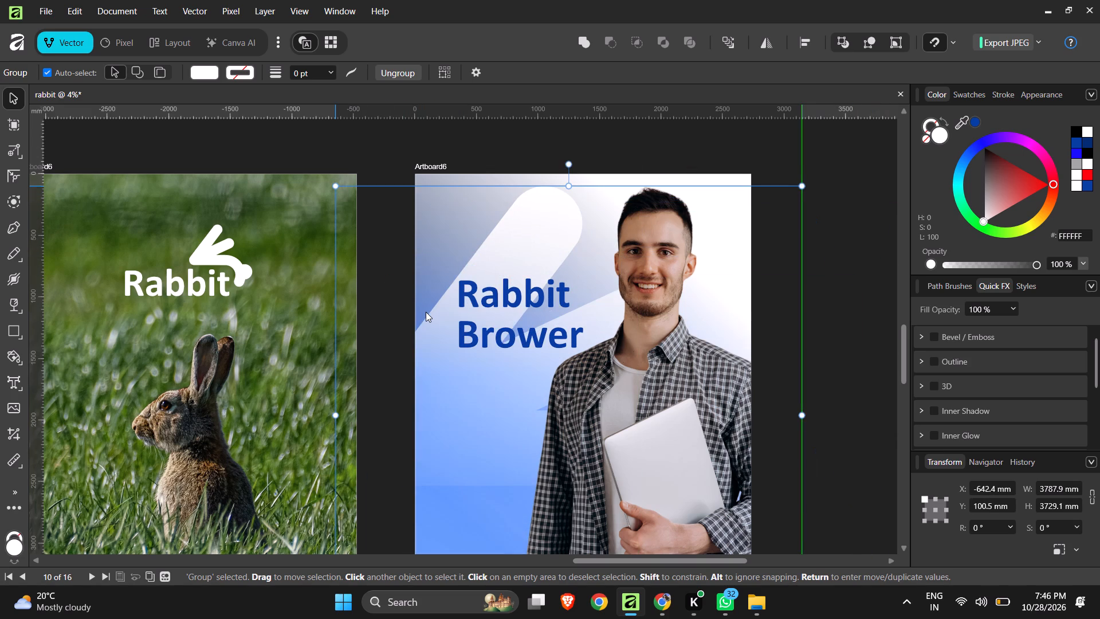
{"action": "left_click_drag", "start_coordinate": [426, 312], "coordinate": [545, 301]}
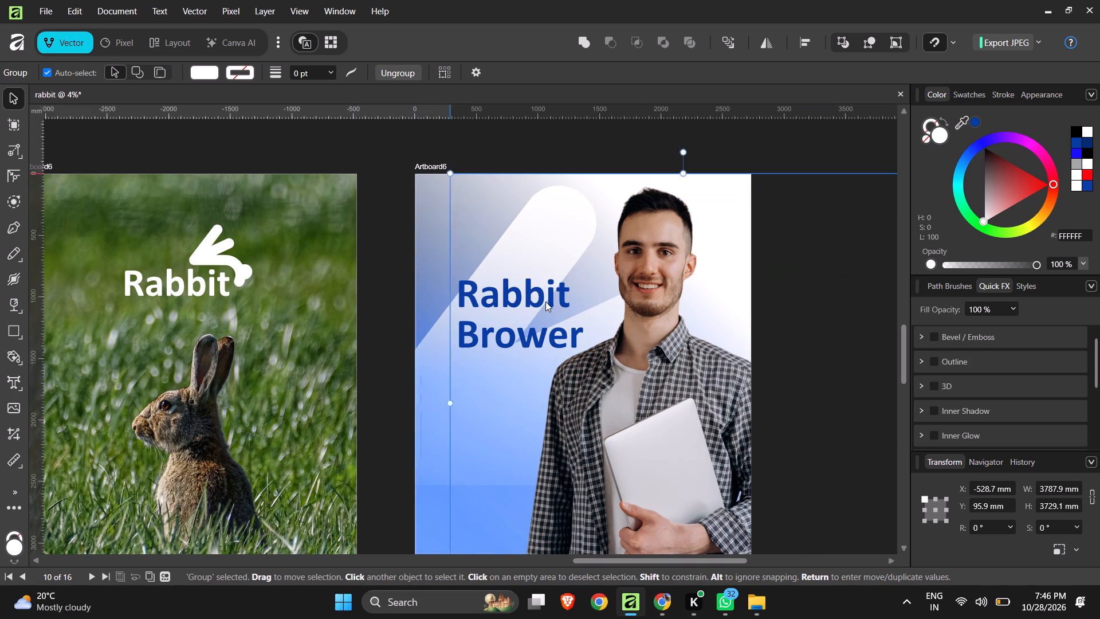
{"action": "left_click_drag", "start_coordinate": [545, 301], "coordinate": [429, 396]}
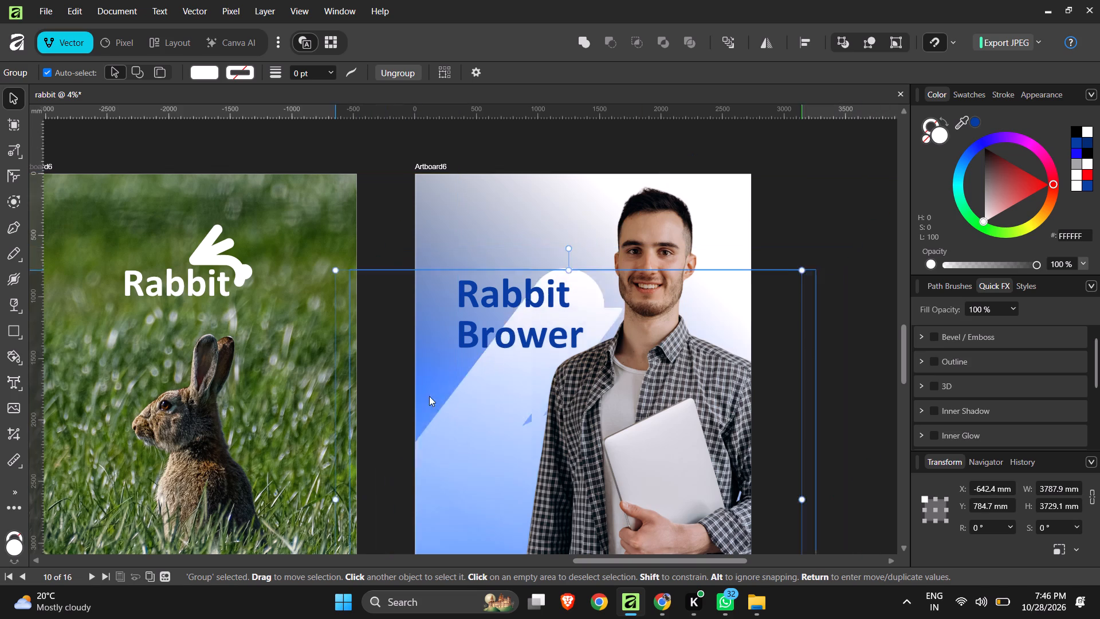
{"action": "left_click_drag", "start_coordinate": [429, 396], "coordinate": [370, 311]}
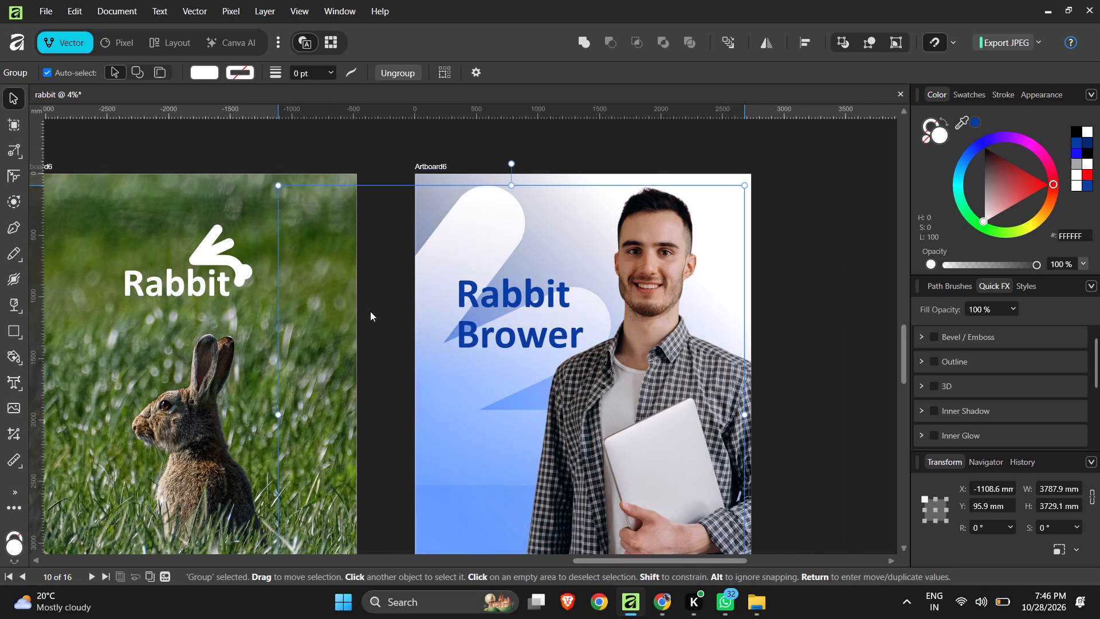
{"action": "left_click_drag", "start_coordinate": [370, 311], "coordinate": [418, 379]}
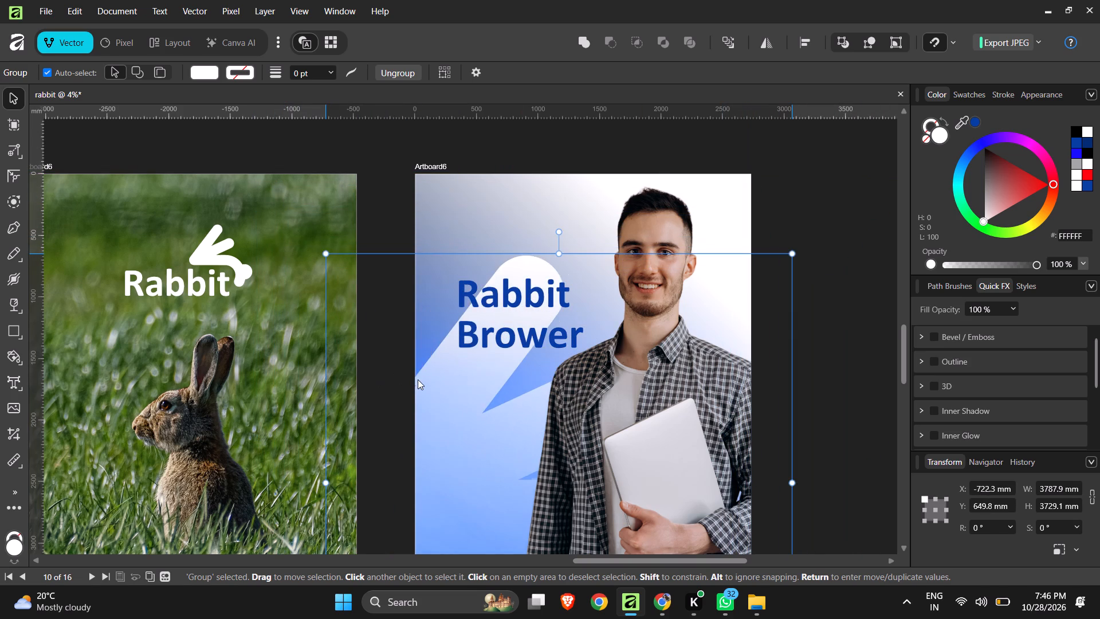
{"action": "left_click_drag", "start_coordinate": [418, 379], "coordinate": [337, 229]}
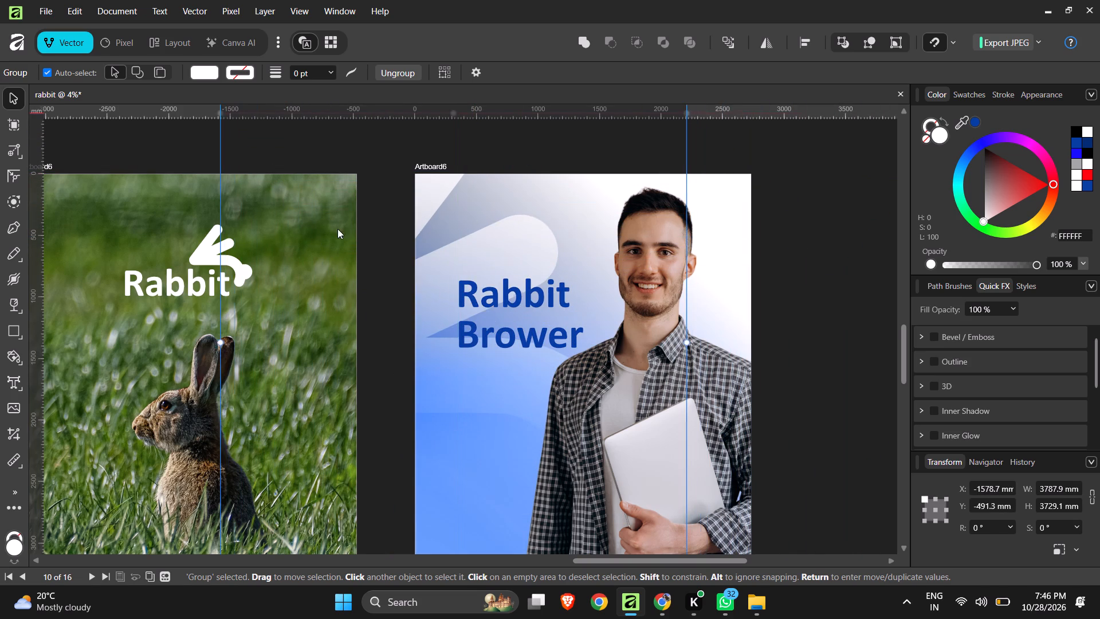
{"action": "left_click_drag", "start_coordinate": [337, 229], "coordinate": [583, 216]}
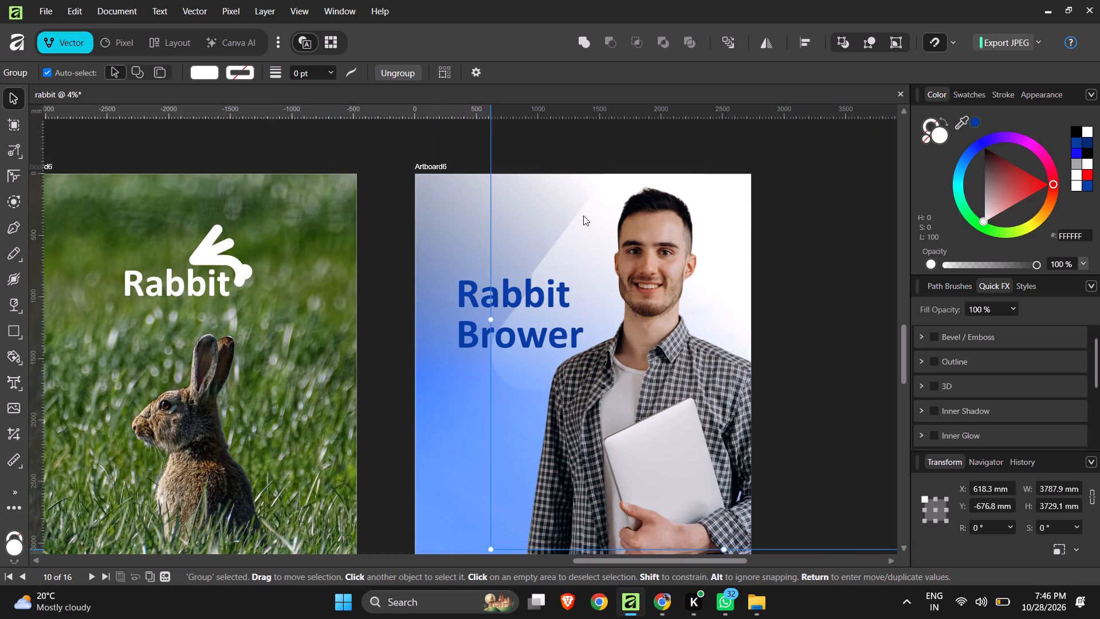
{"action": "left_click_drag", "start_coordinate": [583, 216], "coordinate": [496, 316]}
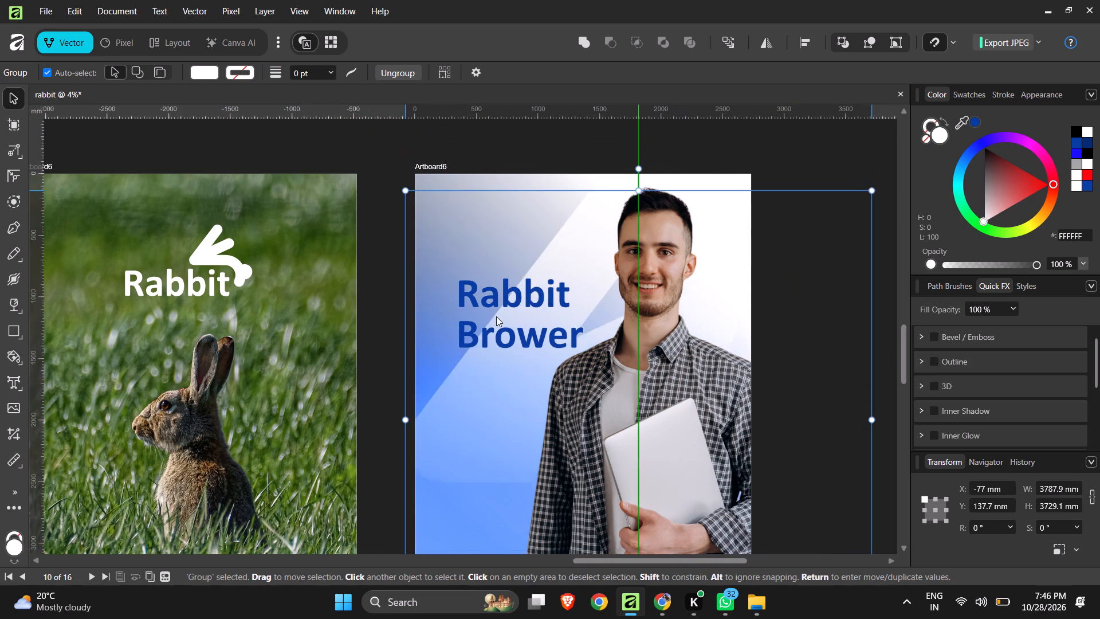
{"action": "left_click_drag", "start_coordinate": [496, 316], "coordinate": [494, 278]}
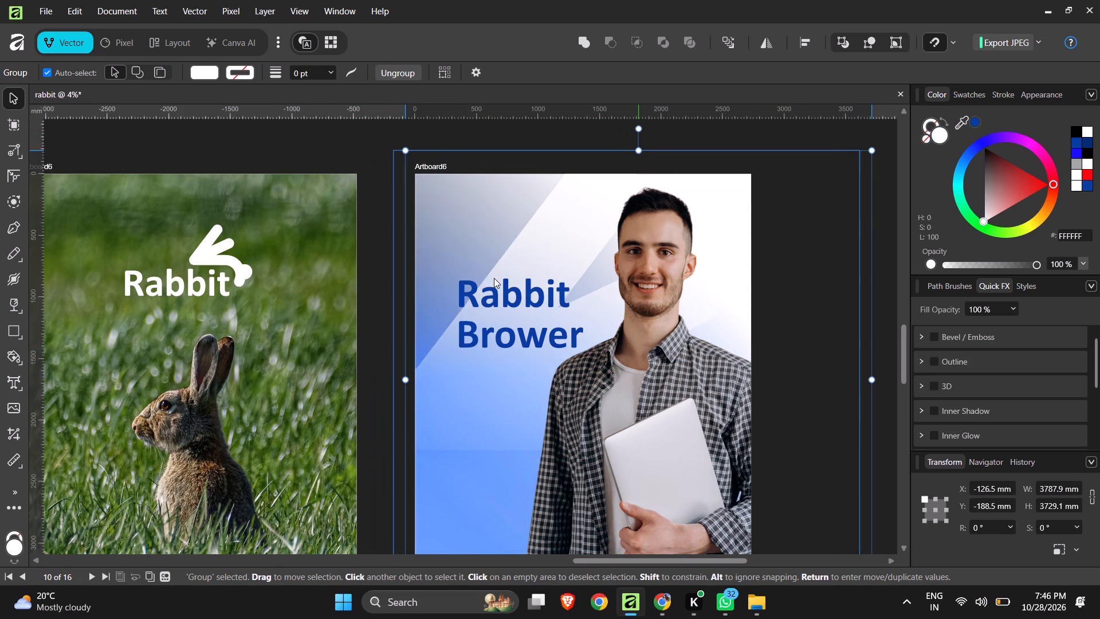
{"action": "left_click_drag", "start_coordinate": [494, 278], "coordinate": [527, 268]}
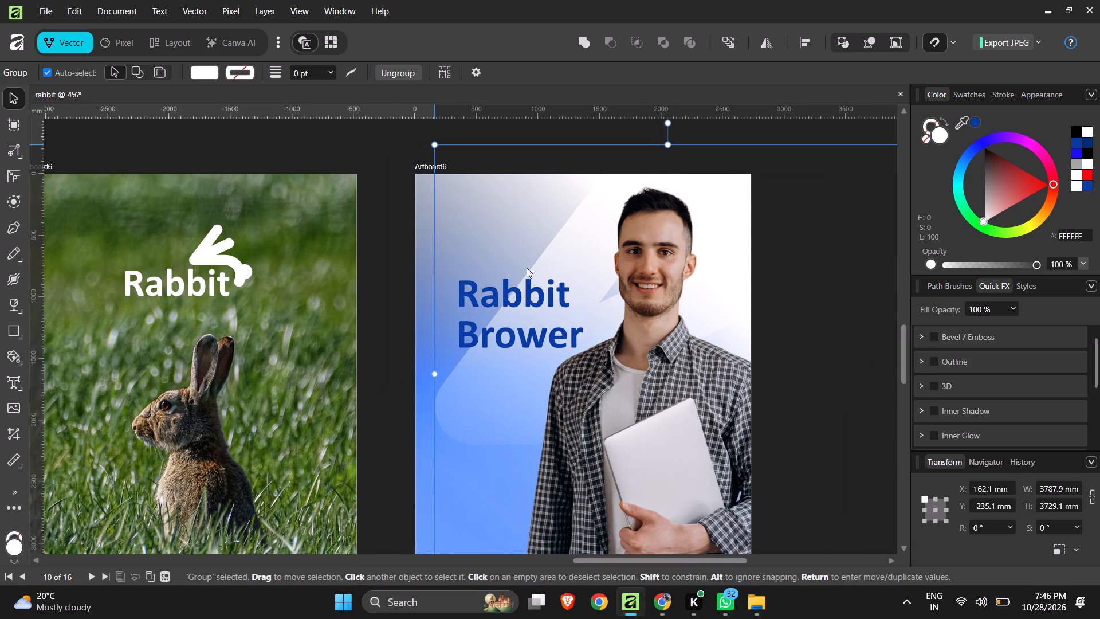
{"action": "left_click_drag", "start_coordinate": [527, 268], "coordinate": [387, 369]}
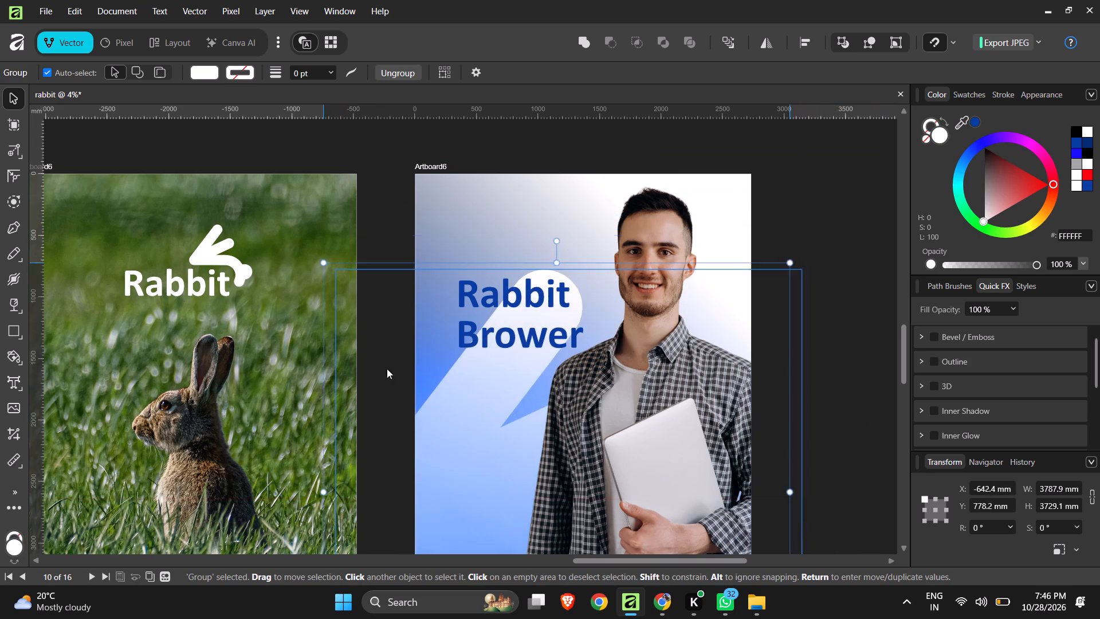
{"action": "left_click_drag", "start_coordinate": [387, 369], "coordinate": [642, 306]}
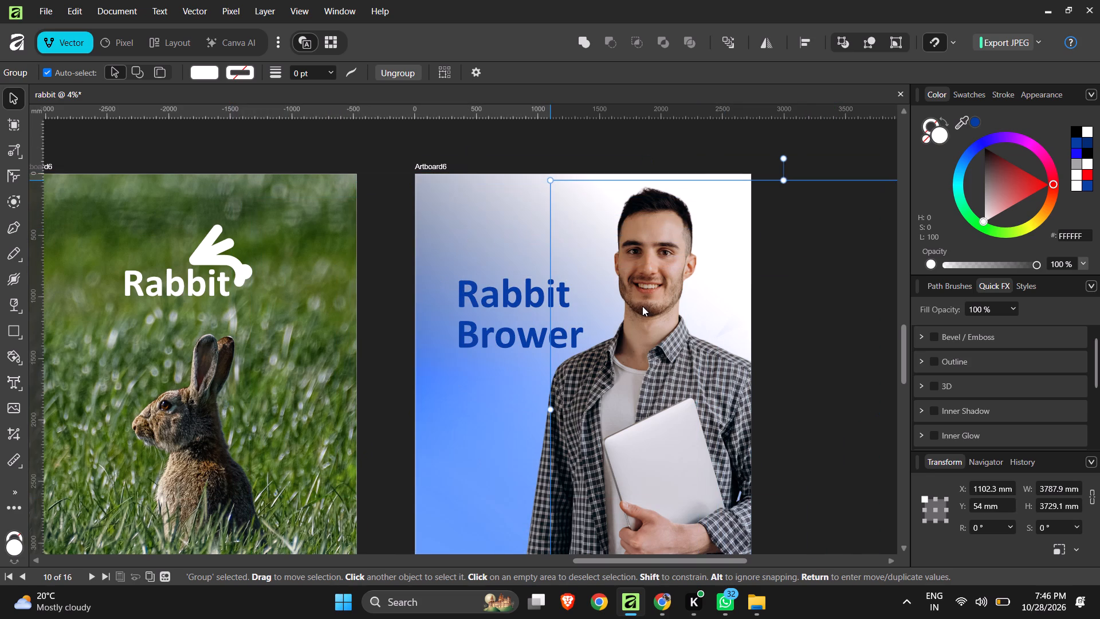
{"action": "left_click_drag", "start_coordinate": [642, 306], "coordinate": [595, 329]}
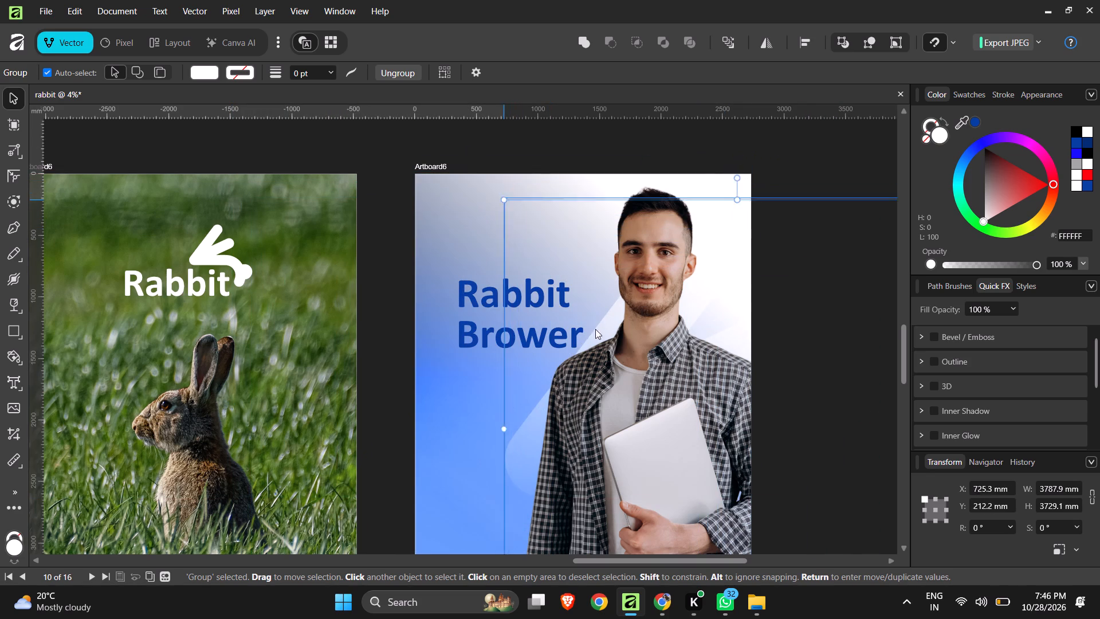
{"action": "left_click_drag", "start_coordinate": [595, 329], "coordinate": [529, 409]}
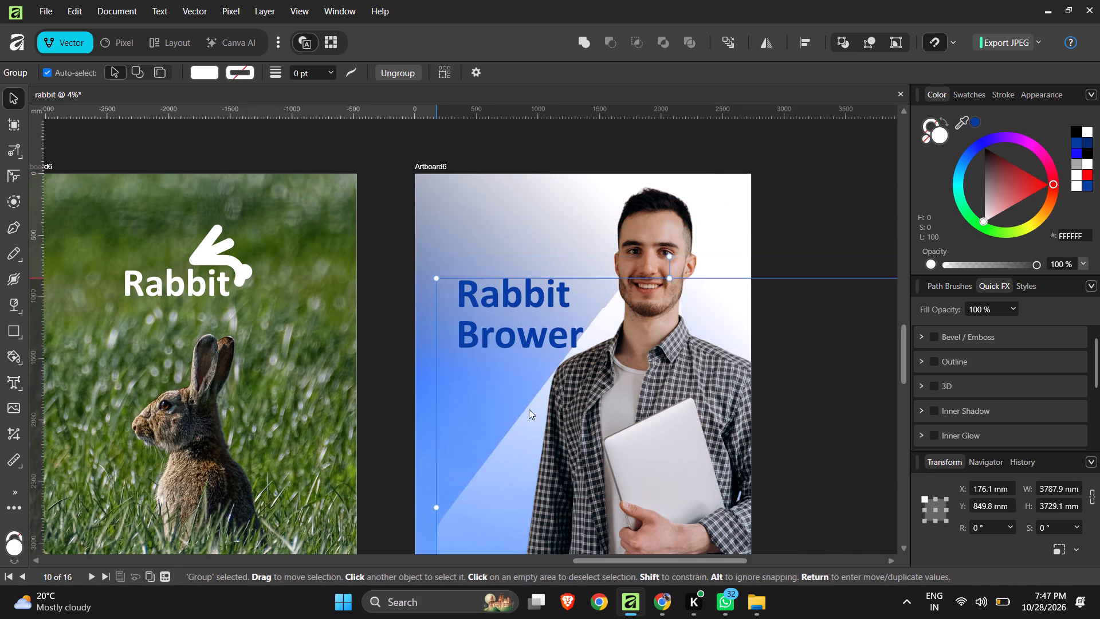
{"action": "left_click_drag", "start_coordinate": [529, 409], "coordinate": [481, 298]}
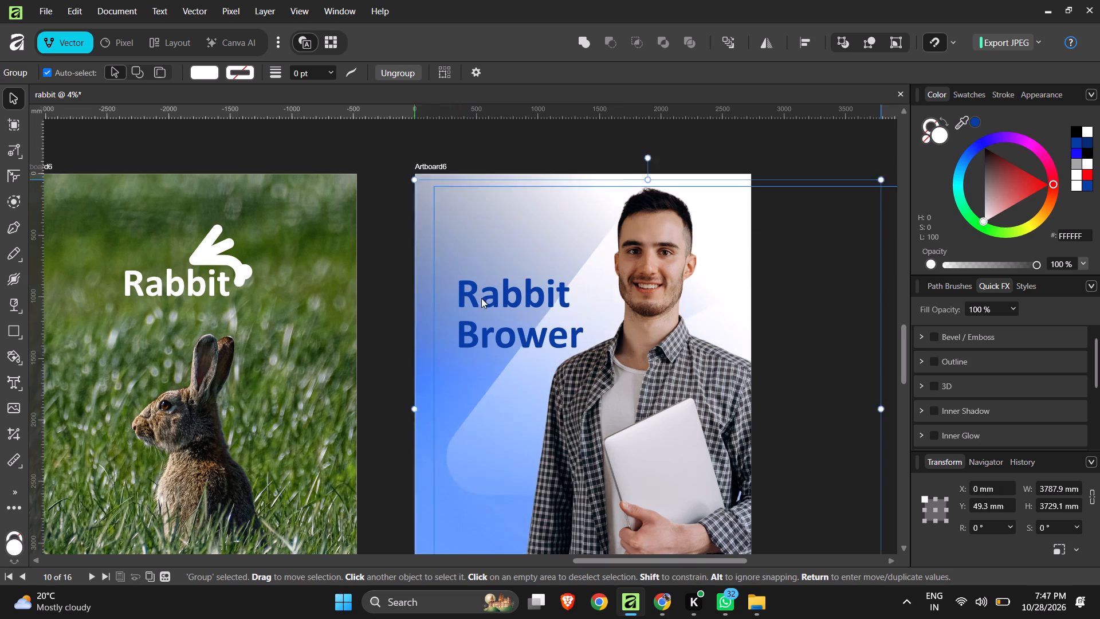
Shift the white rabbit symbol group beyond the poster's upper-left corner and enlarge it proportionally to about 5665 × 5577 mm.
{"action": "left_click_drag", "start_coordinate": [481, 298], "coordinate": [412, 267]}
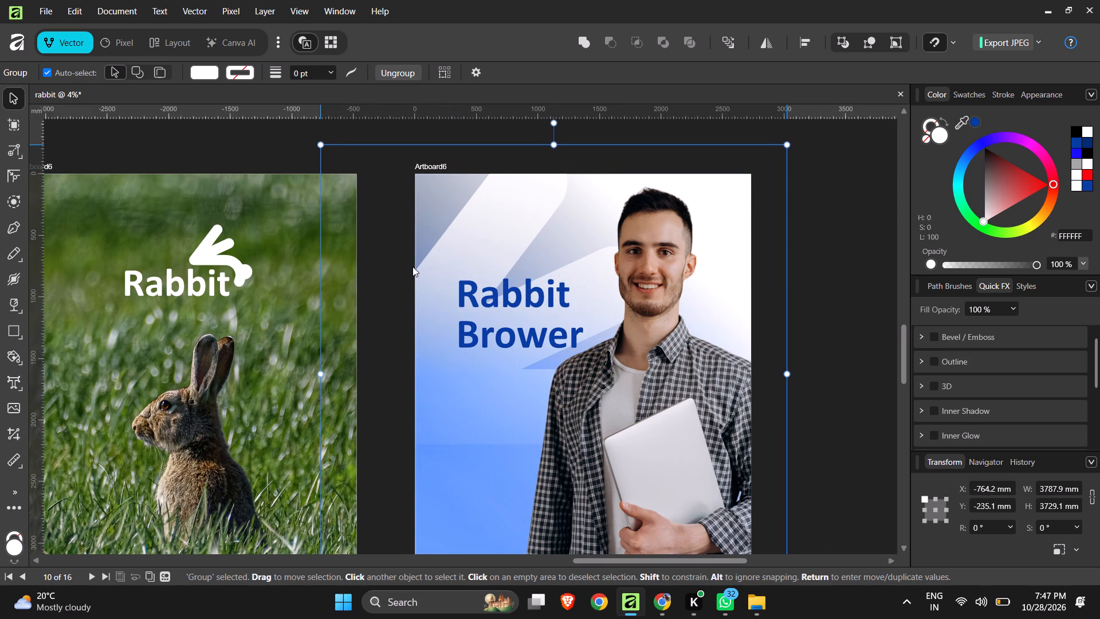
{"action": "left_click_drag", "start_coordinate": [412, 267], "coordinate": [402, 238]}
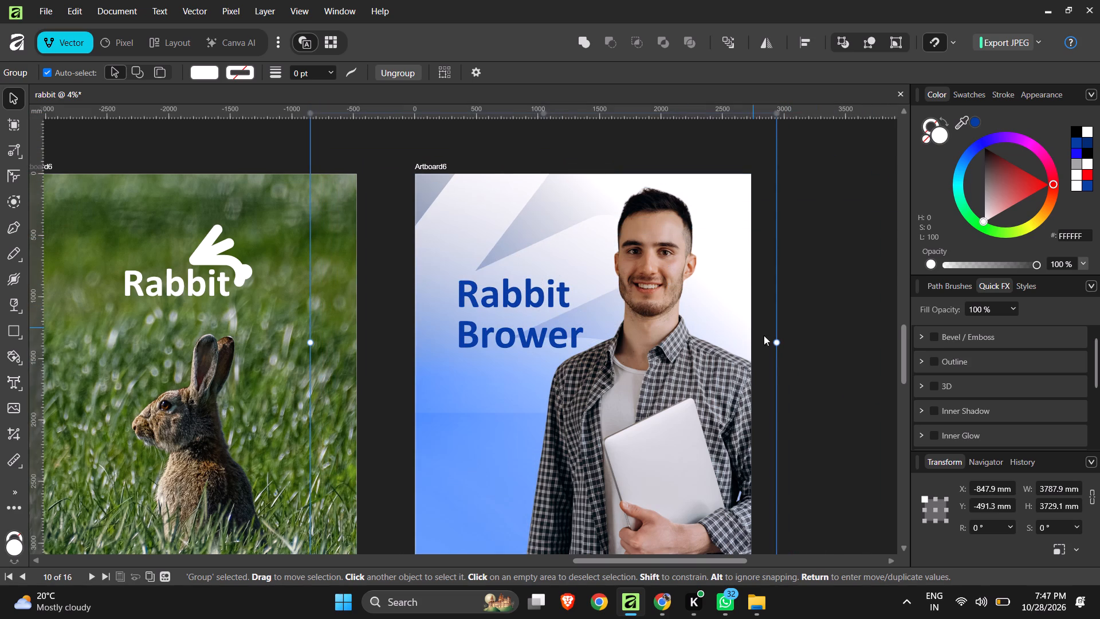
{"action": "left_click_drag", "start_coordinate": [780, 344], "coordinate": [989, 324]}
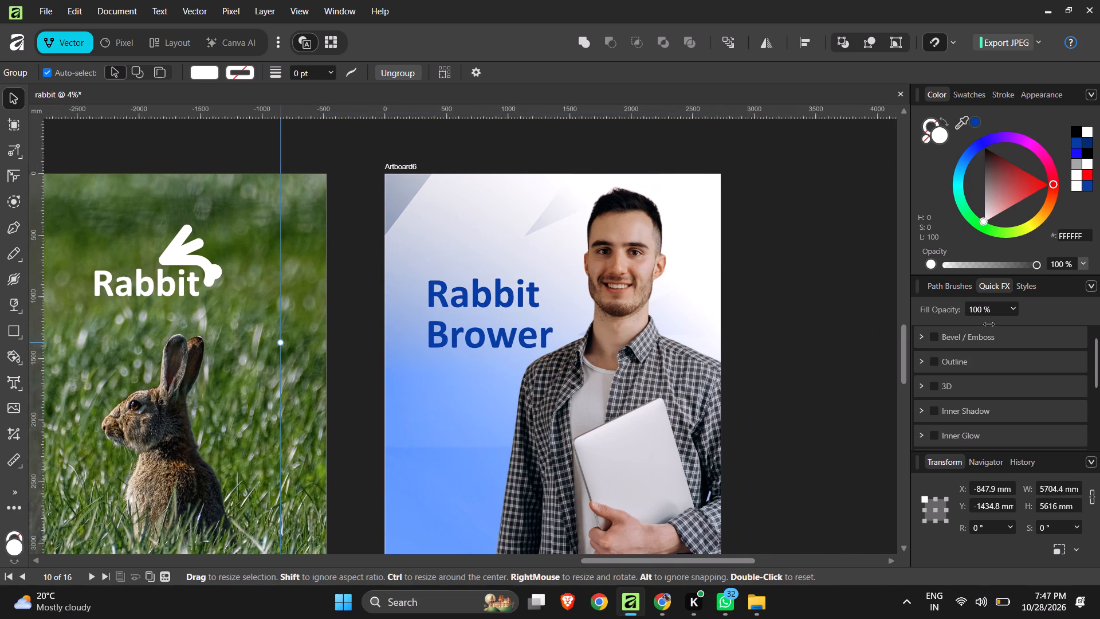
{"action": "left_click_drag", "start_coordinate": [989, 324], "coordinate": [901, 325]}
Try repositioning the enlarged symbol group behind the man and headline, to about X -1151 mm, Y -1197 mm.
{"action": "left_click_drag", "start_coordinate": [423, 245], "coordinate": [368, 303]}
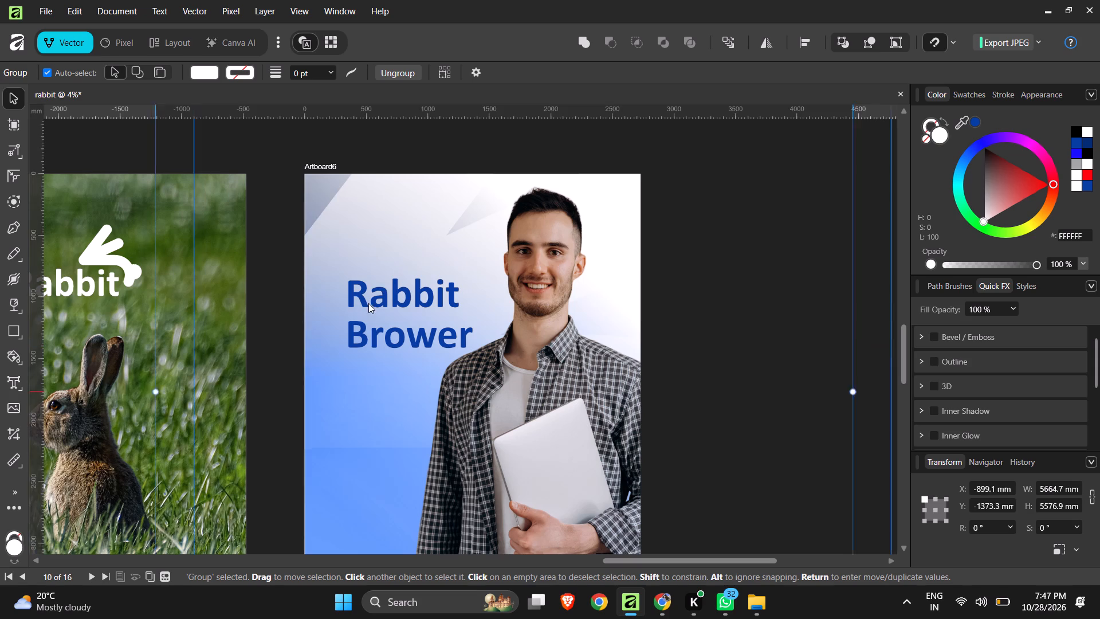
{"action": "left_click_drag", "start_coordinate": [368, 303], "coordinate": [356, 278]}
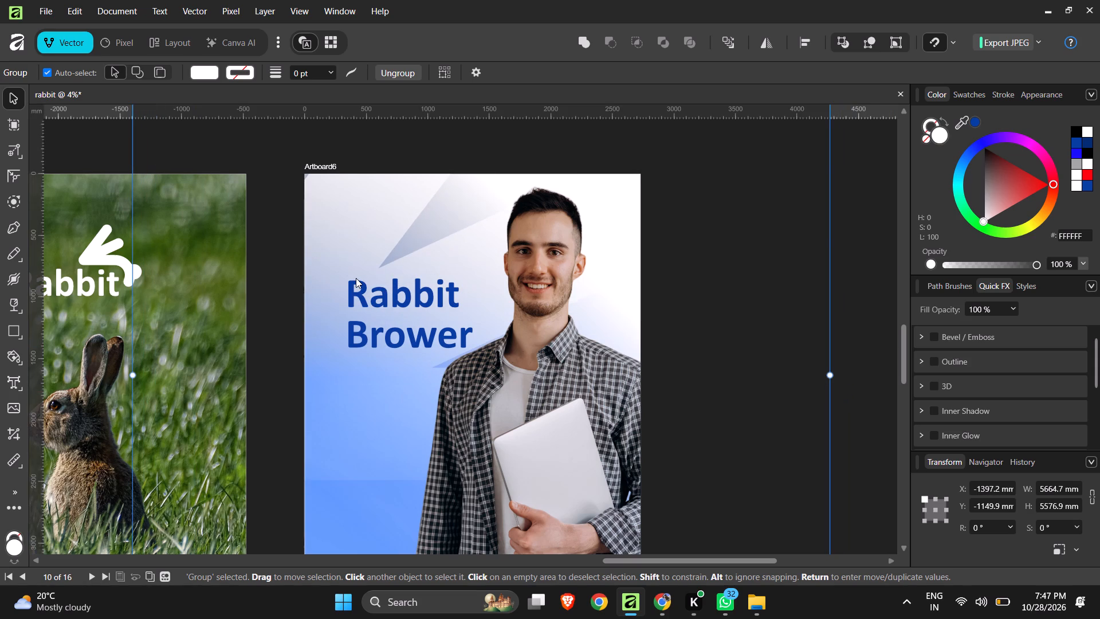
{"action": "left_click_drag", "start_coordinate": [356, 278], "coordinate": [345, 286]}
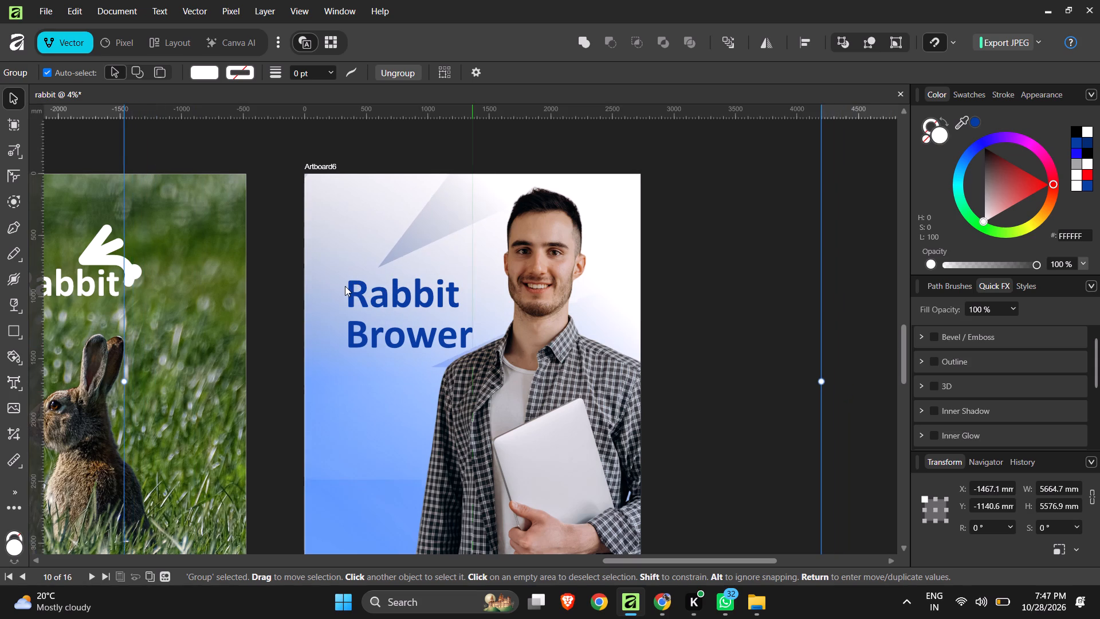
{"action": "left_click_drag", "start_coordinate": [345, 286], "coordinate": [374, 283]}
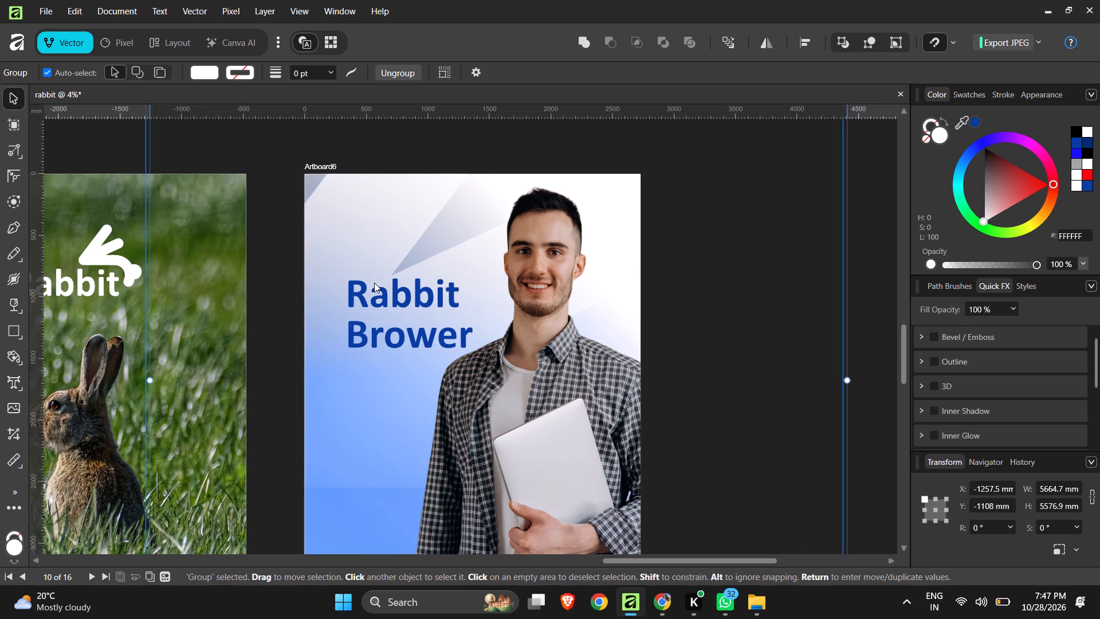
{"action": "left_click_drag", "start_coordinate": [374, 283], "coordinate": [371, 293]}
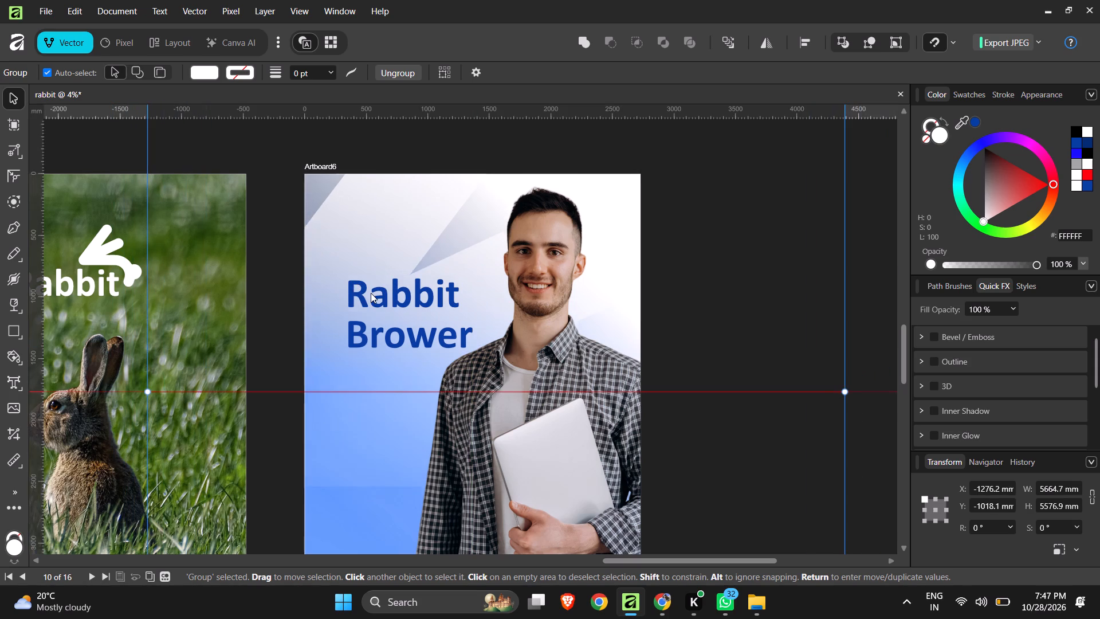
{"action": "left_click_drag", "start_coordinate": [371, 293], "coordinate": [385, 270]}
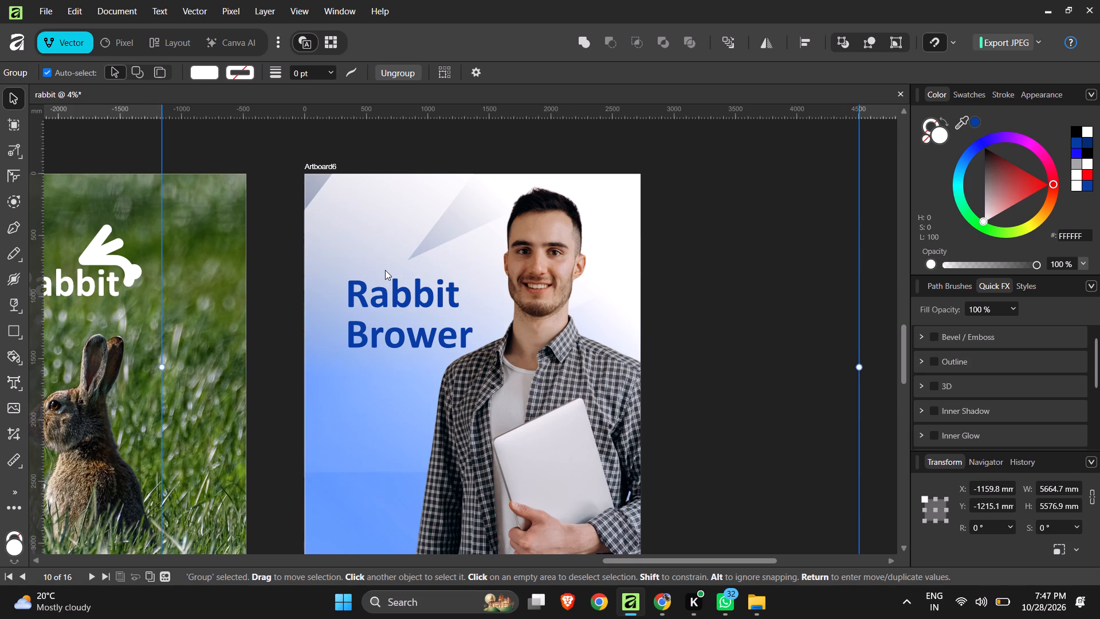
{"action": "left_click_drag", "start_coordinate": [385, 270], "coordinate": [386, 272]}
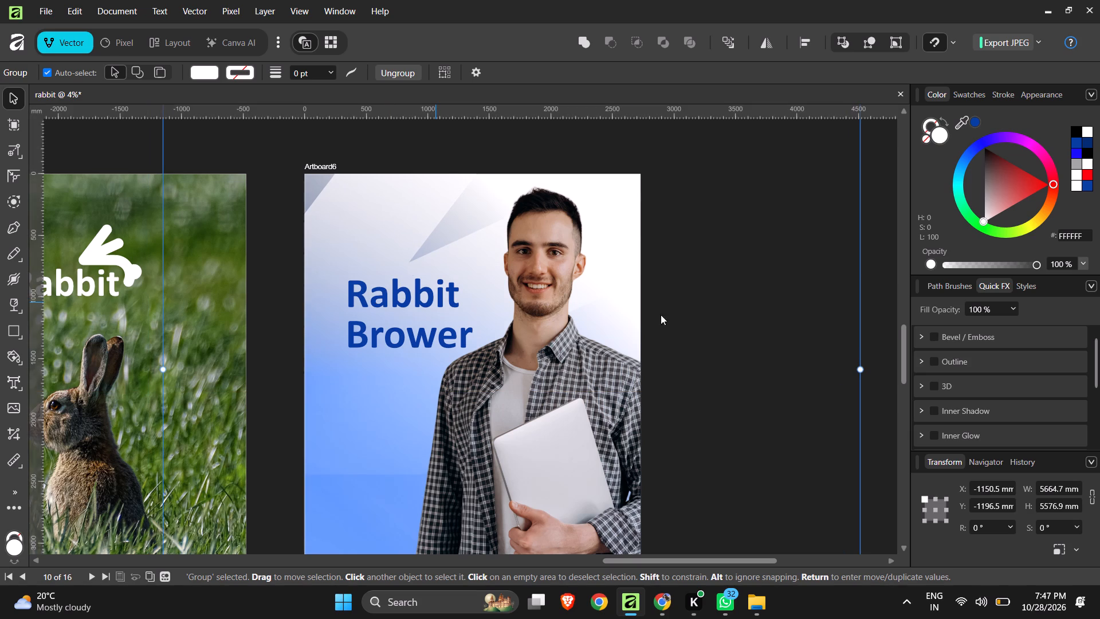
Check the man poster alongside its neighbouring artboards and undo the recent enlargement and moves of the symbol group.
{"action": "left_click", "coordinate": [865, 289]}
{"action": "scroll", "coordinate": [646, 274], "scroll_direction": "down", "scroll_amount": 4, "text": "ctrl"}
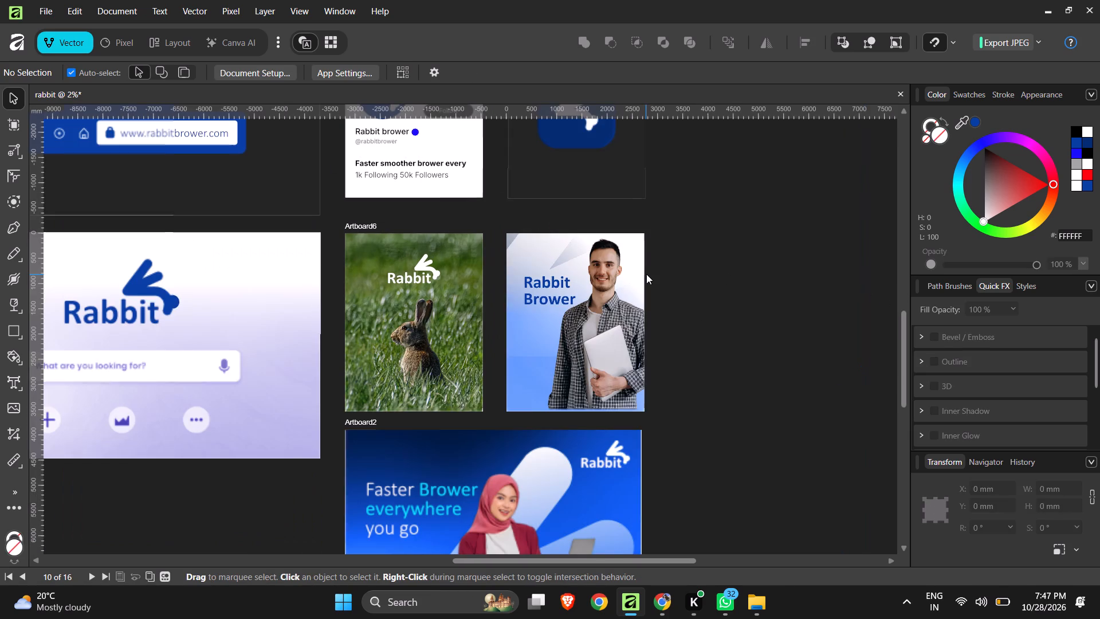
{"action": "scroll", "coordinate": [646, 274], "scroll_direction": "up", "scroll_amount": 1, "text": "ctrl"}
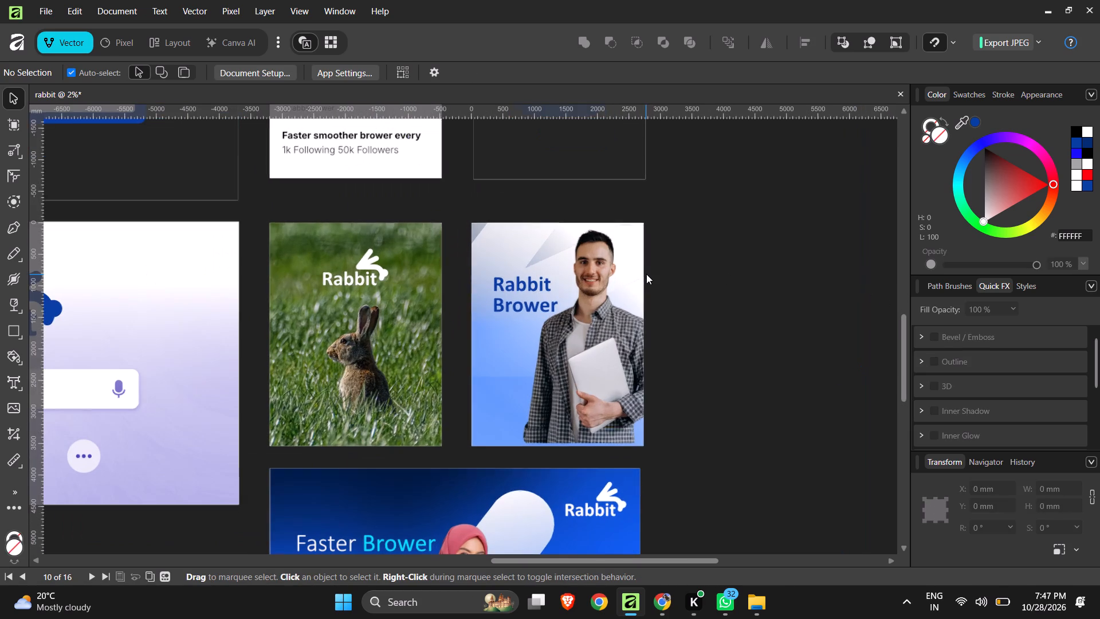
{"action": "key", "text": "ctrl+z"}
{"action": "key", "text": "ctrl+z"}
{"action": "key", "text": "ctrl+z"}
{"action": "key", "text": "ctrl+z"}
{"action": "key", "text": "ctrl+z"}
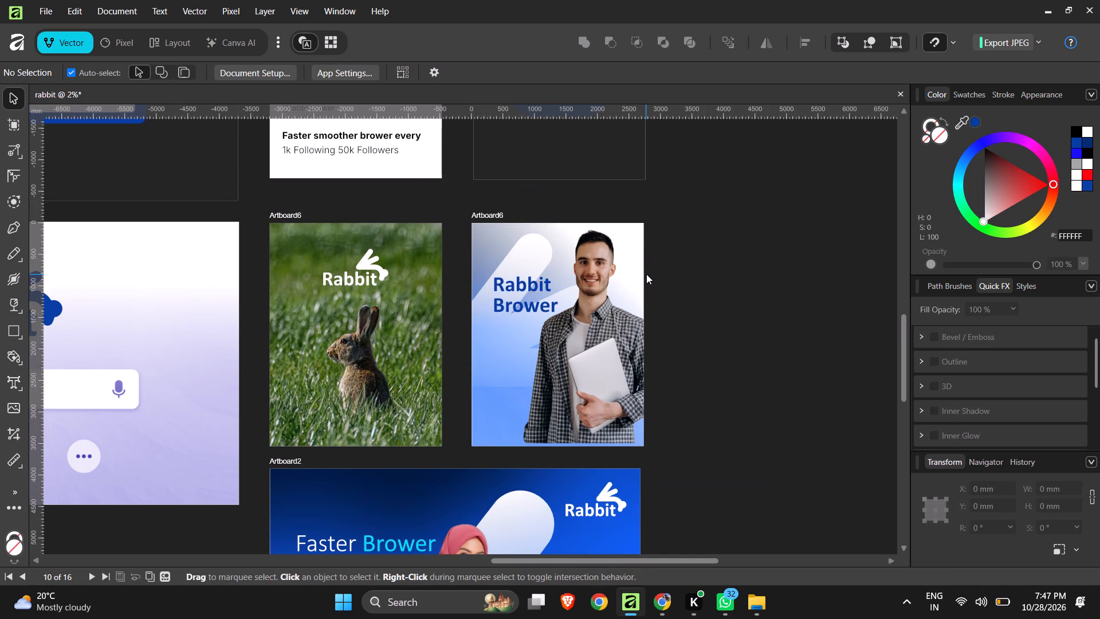
Move the white rabbit symbol group down into the poster's lower half, to about X -913 mm, Y 1557 mm.
{"action": "left_click", "coordinate": [516, 257]}
{"action": "left_click", "coordinate": [479, 376]}
{"action": "left_click_drag", "start_coordinate": [479, 376], "coordinate": [468, 424]}
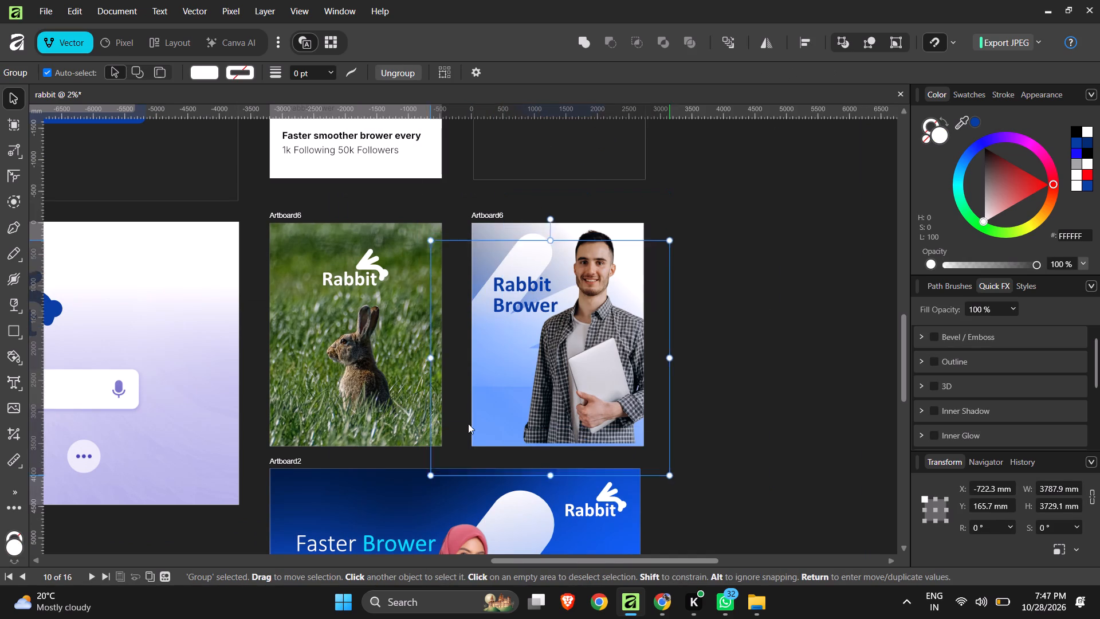
{"action": "left_click_drag", "start_coordinate": [468, 424], "coordinate": [473, 468]}
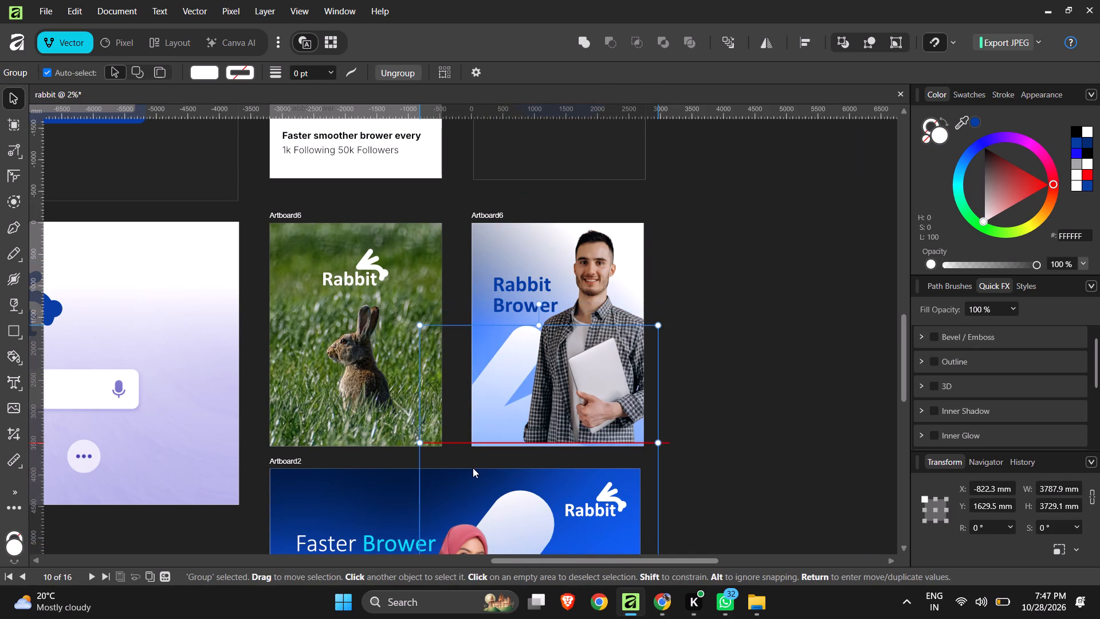
{"action": "left_click_drag", "start_coordinate": [473, 468], "coordinate": [467, 464]}
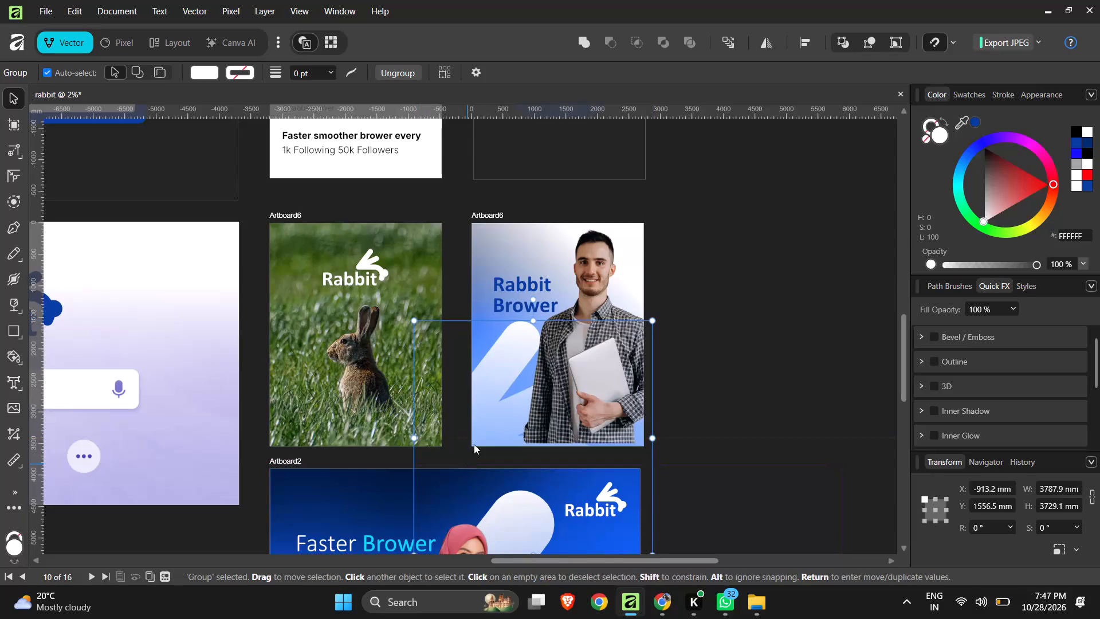
Move the "Rabbit Brower" headline up beside the man's head, to about X 357 mm, Y 459 mm.
{"action": "left_click", "coordinate": [537, 293]}
{"action": "left_click_drag", "start_coordinate": [517, 284], "coordinate": [516, 259]}
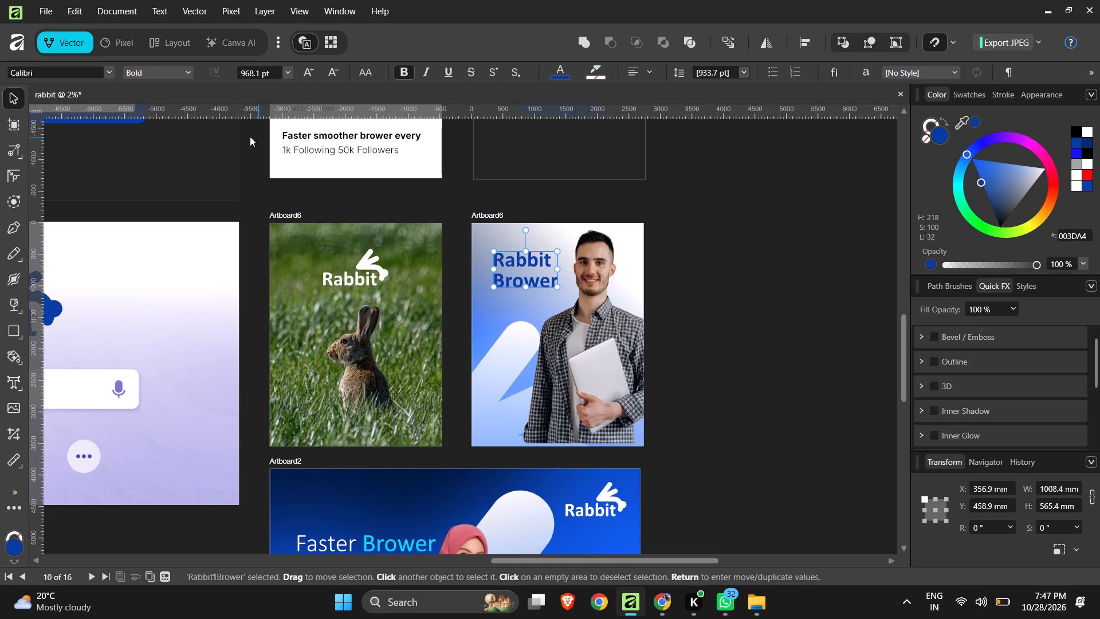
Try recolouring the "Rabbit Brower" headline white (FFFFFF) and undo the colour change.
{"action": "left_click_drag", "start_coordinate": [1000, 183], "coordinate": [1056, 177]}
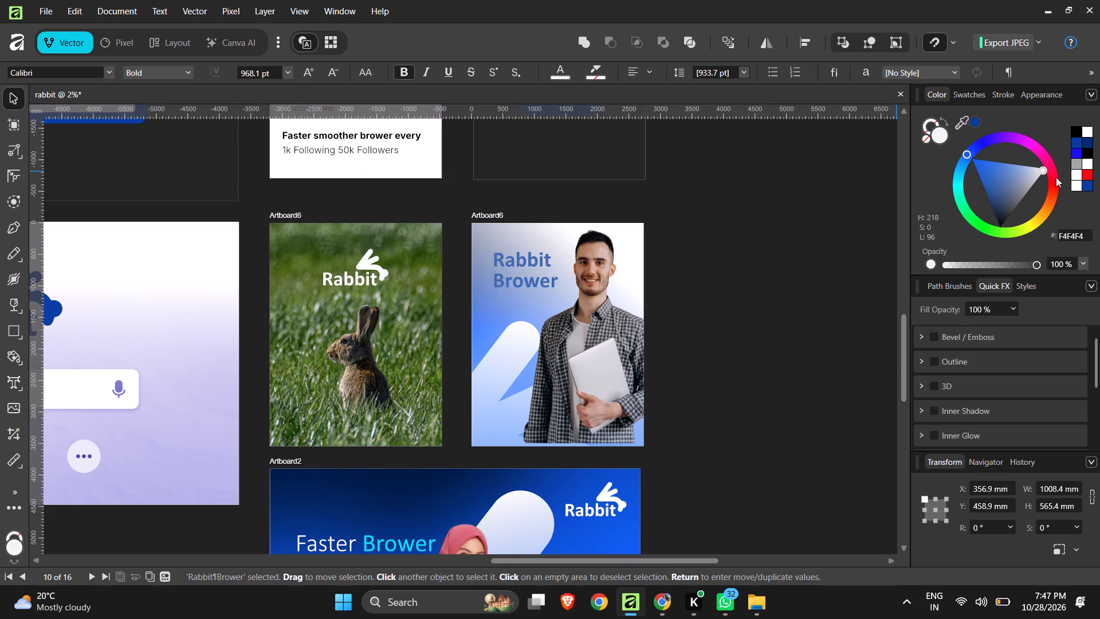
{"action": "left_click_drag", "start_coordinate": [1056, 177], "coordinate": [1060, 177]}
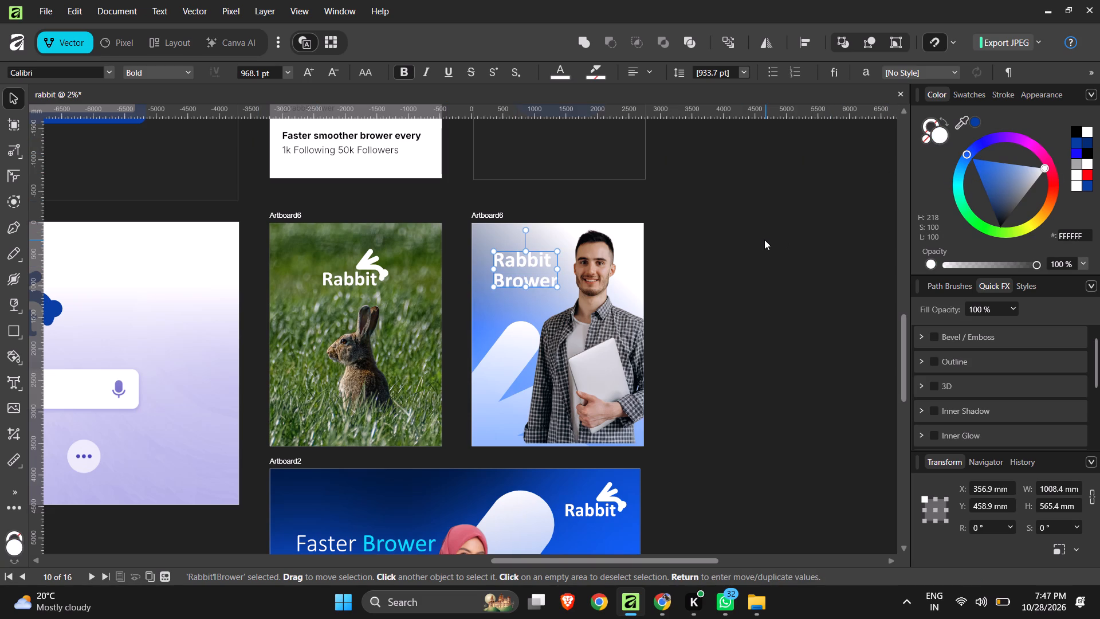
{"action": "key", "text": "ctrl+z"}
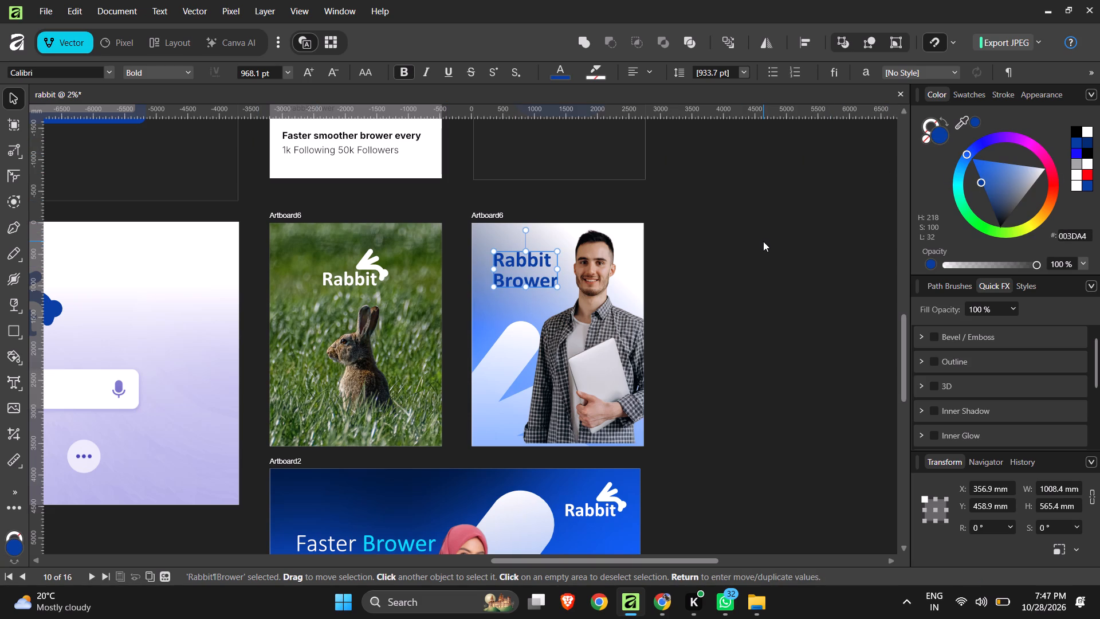
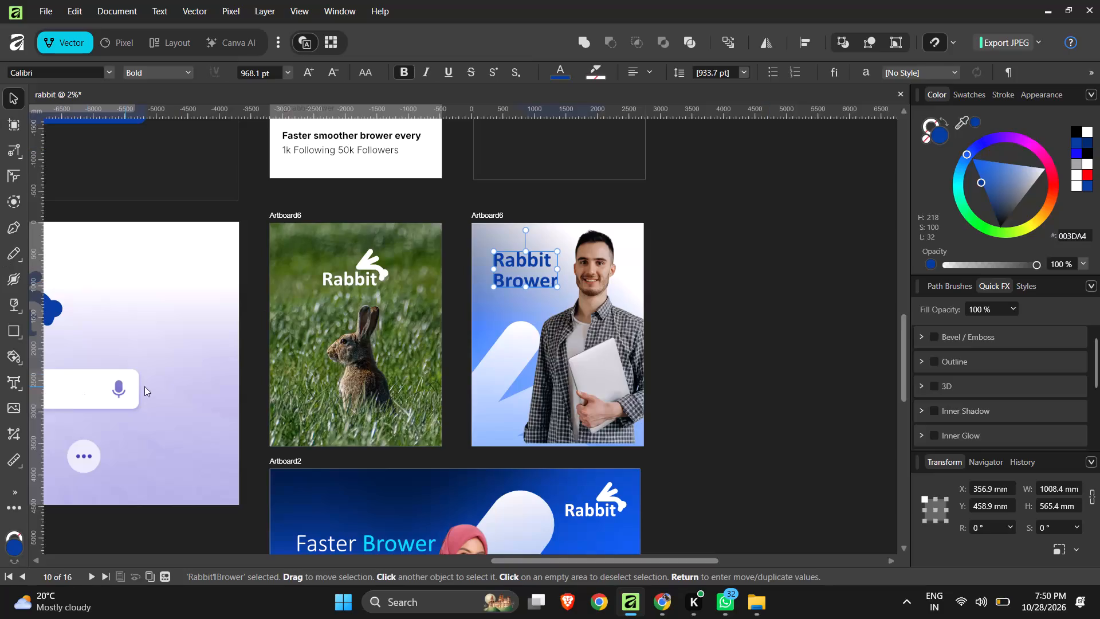
Save the rabbit document and clear the selection.
{"action": "key", "text": "ctrl+s"}
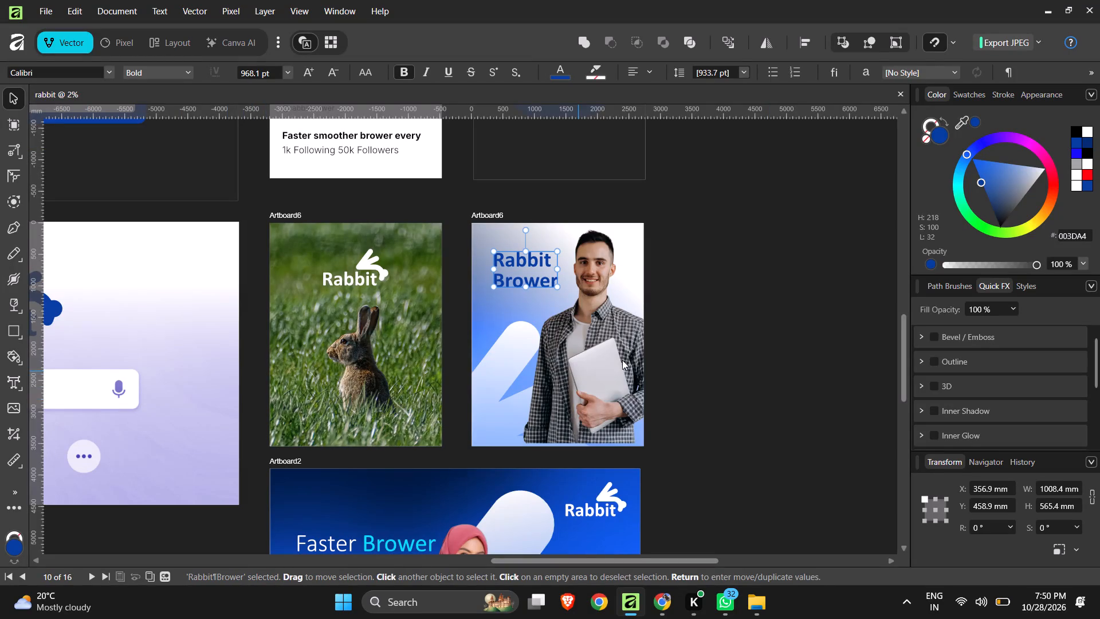
{"action": "left_click", "coordinate": [751, 322]}
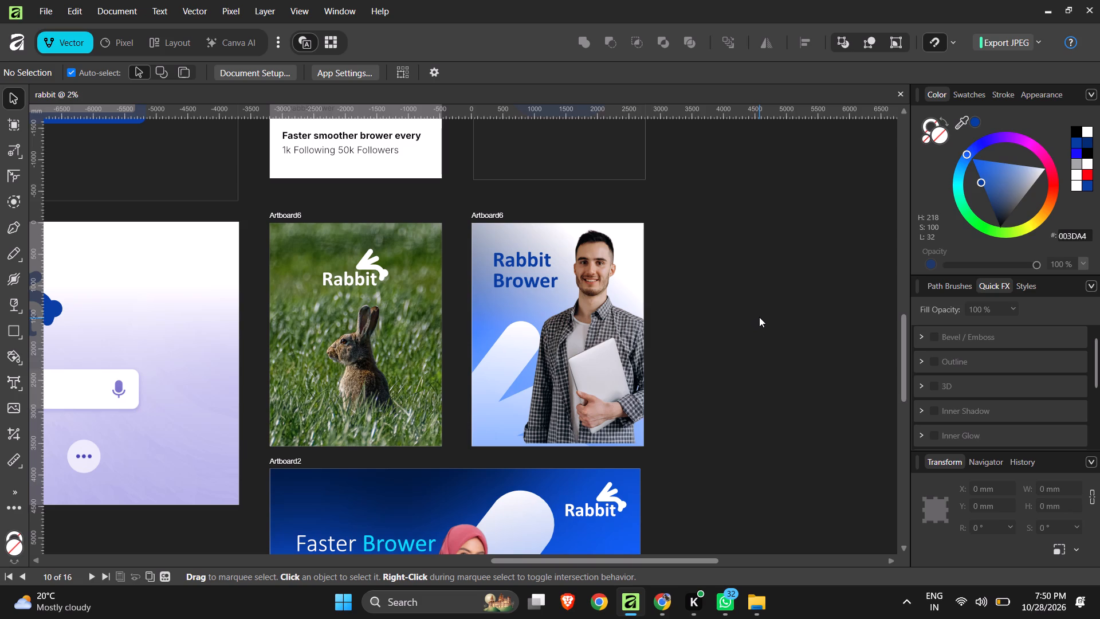
Review the man poster against the other brand presentation artboards, comparing the overall layout and individual designs.
{"action": "scroll", "coordinate": [761, 305], "scroll_direction": "down", "scroll_amount": 5, "text": "ctrl"}
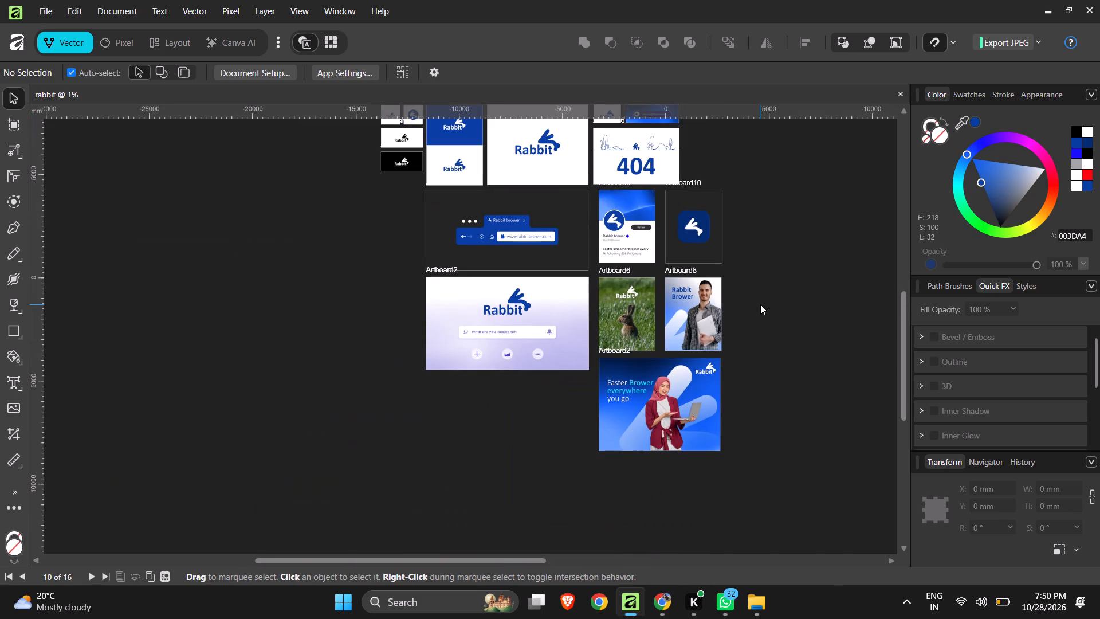
{"action": "scroll", "coordinate": [605, 260], "scroll_direction": "up", "scroll_amount": 3, "text": "ctrl"}
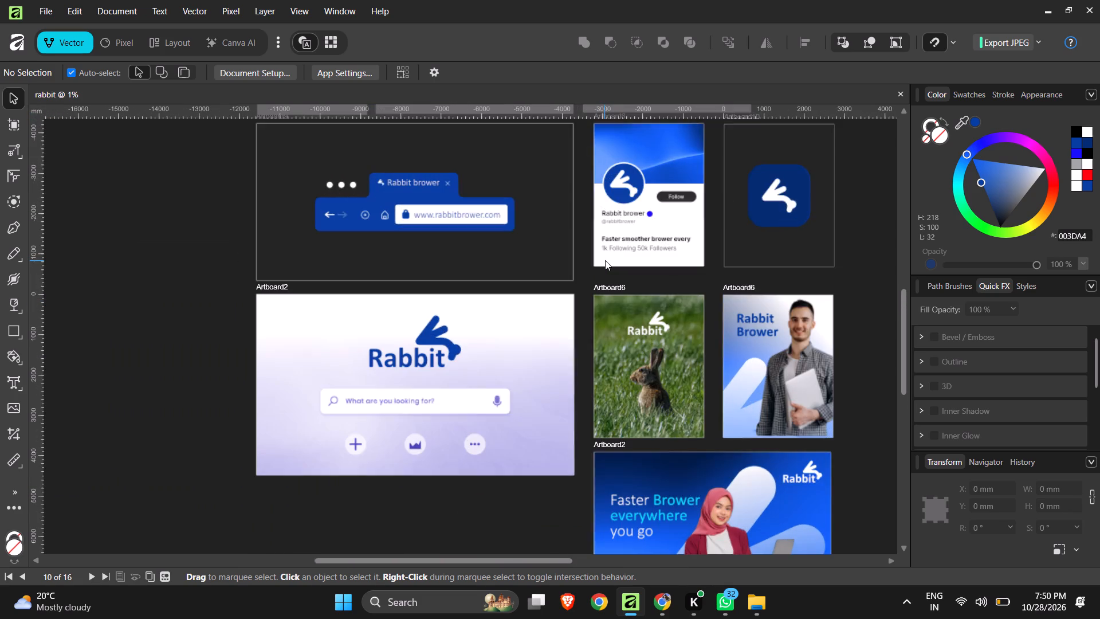
{"action": "scroll", "coordinate": [605, 260], "scroll_direction": "down", "scroll_amount": 6, "text": "ctrl"}
{"action": "scroll", "coordinate": [617, 179], "scroll_direction": "up", "scroll_amount": 7, "text": "ctrl"}
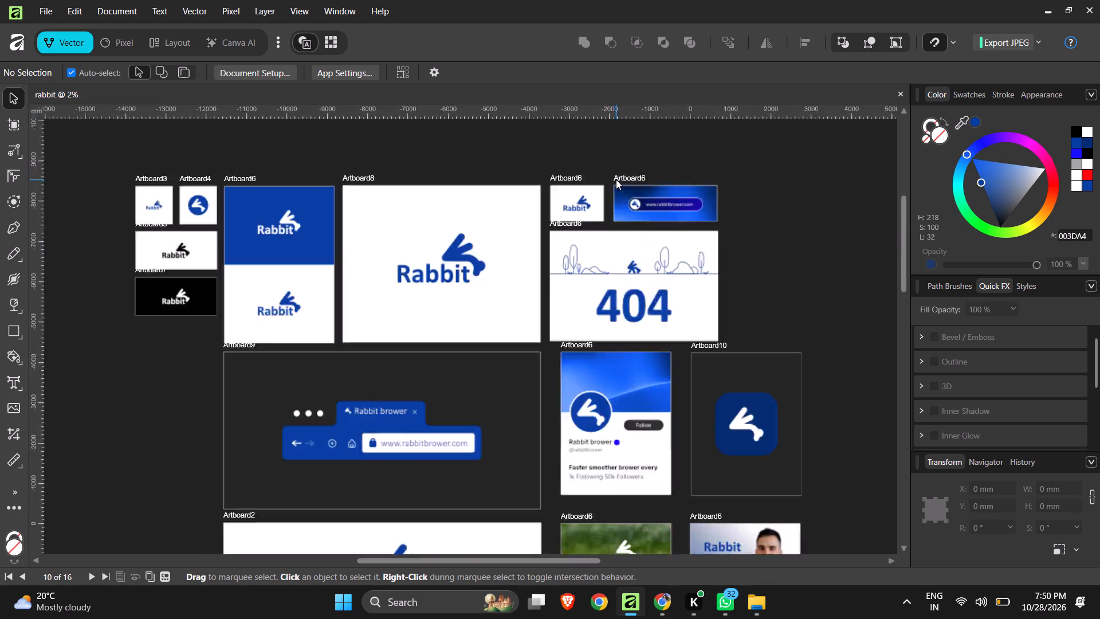
{"action": "scroll", "coordinate": [616, 179], "scroll_direction": "up", "scroll_amount": 3, "text": "ctrl"}
{"action": "scroll", "coordinate": [615, 180], "scroll_direction": "down", "scroll_amount": 6, "text": "ctrl"}
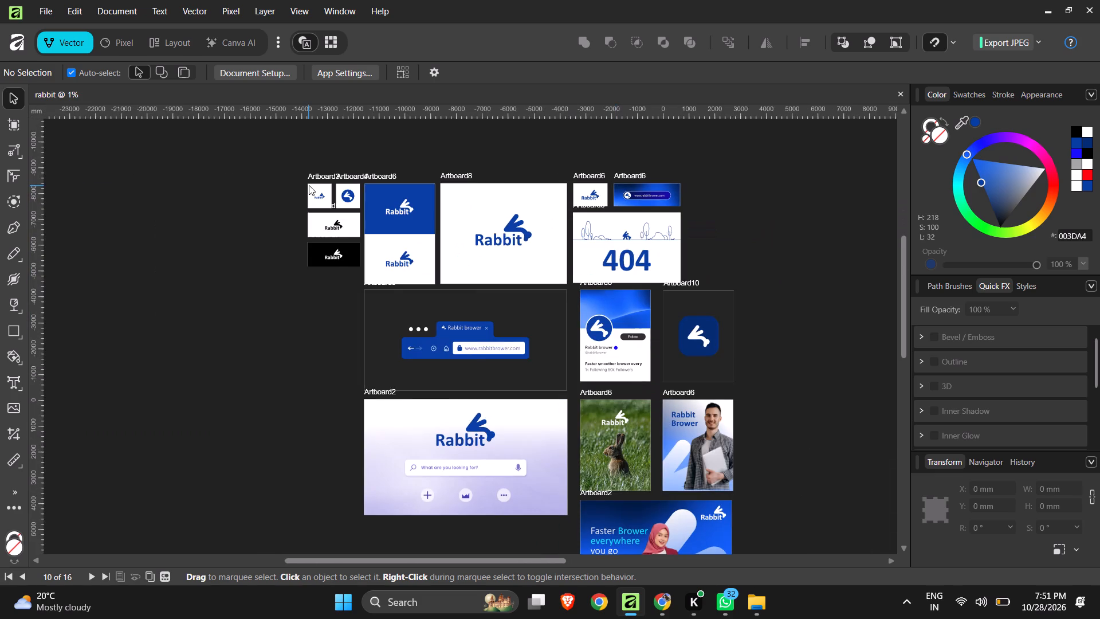
{"action": "scroll", "coordinate": [309, 185], "scroll_direction": "up", "scroll_amount": 2, "text": "ctrl"}
{"action": "scroll", "coordinate": [307, 186], "scroll_direction": "down", "scroll_amount": 4, "text": "ctrl"}
{"action": "scroll", "coordinate": [388, 244], "scroll_direction": "up", "scroll_amount": 3, "text": "ctrl"}
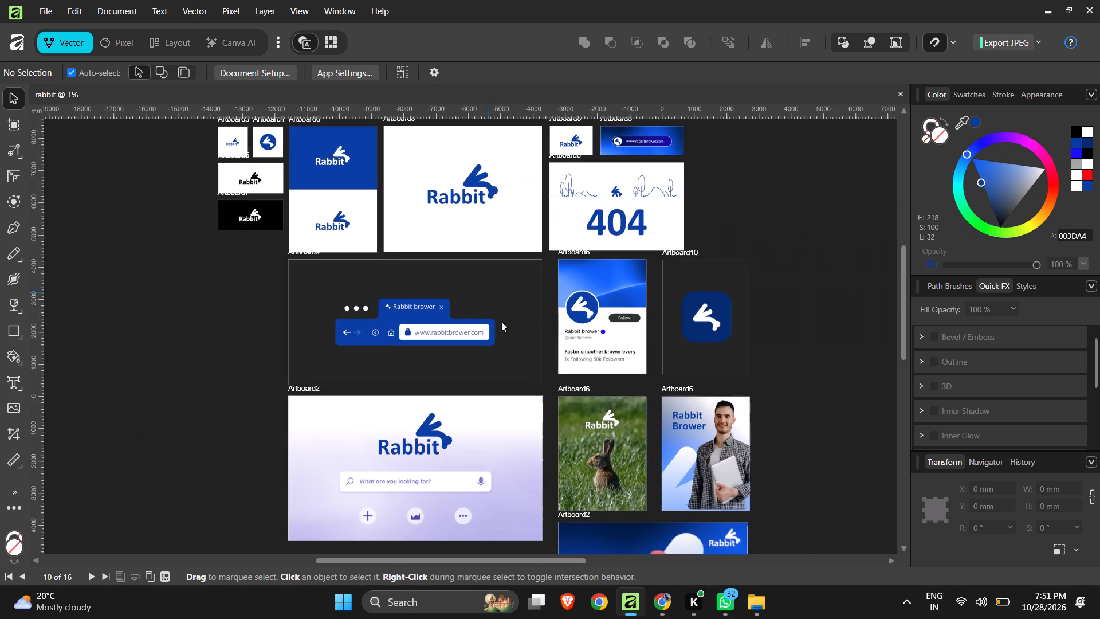
{"action": "scroll", "coordinate": [522, 352], "scroll_direction": "up", "scroll_amount": 1, "text": "ctrl"}
{"action": "scroll", "coordinate": [446, 241], "scroll_direction": "down", "scroll_amount": 1, "text": "ctrl"}
{"action": "scroll", "coordinate": [700, 467], "scroll_direction": "up", "scroll_amount": 2, "text": "ctrl"}
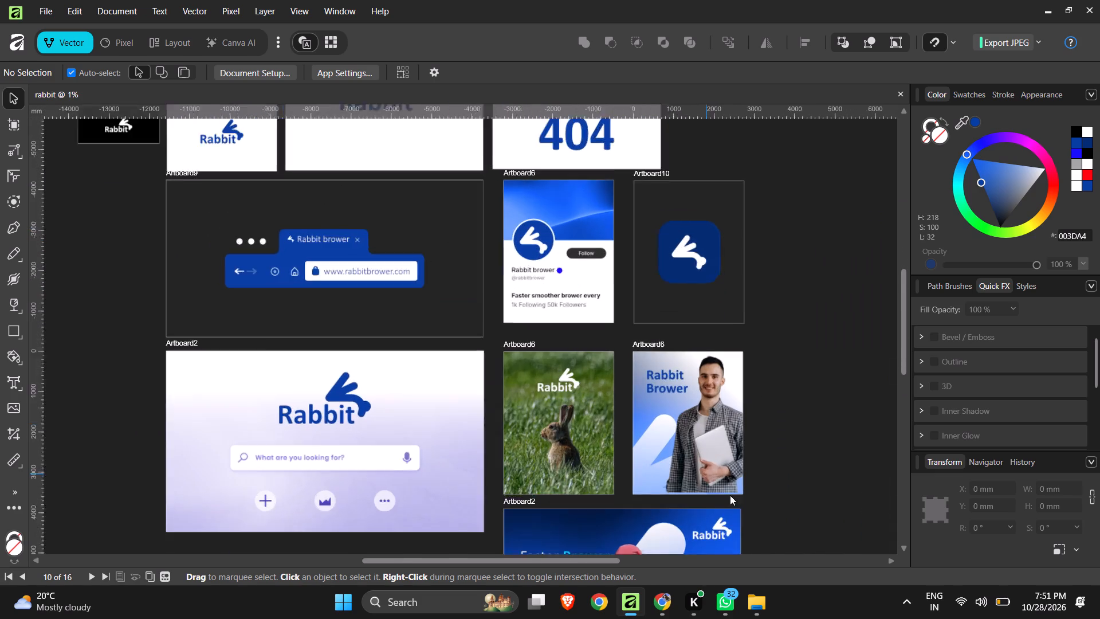
{"action": "scroll", "coordinate": [724, 445], "scroll_direction": "up", "scroll_amount": 1, "text": "ctrl"}
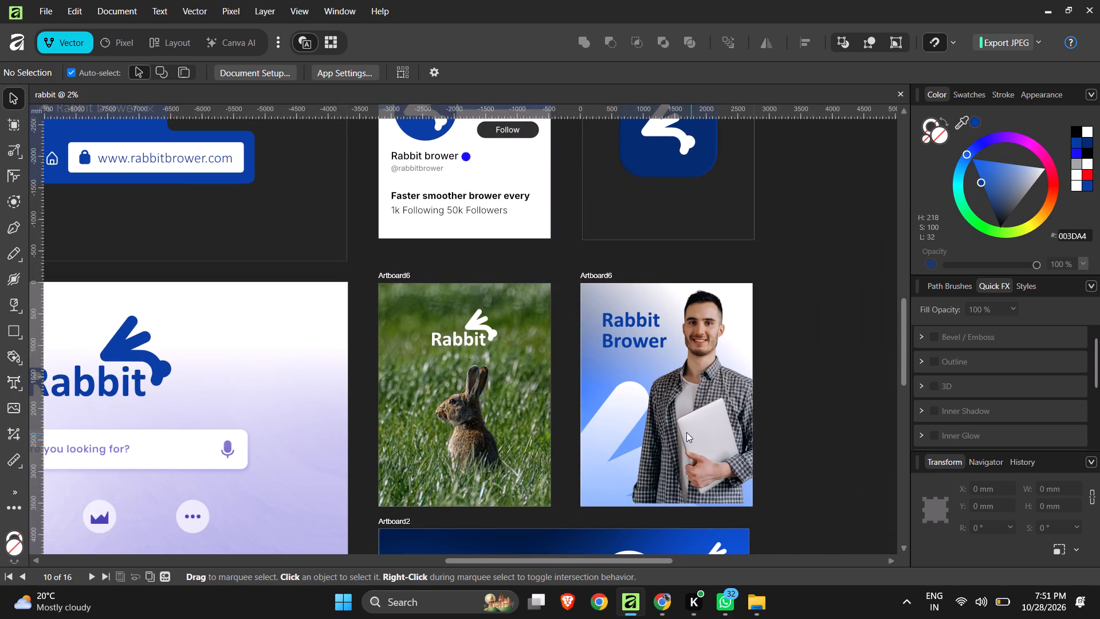
{"action": "scroll", "coordinate": [643, 371], "scroll_direction": "down", "scroll_amount": 2, "text": "ctrl"}
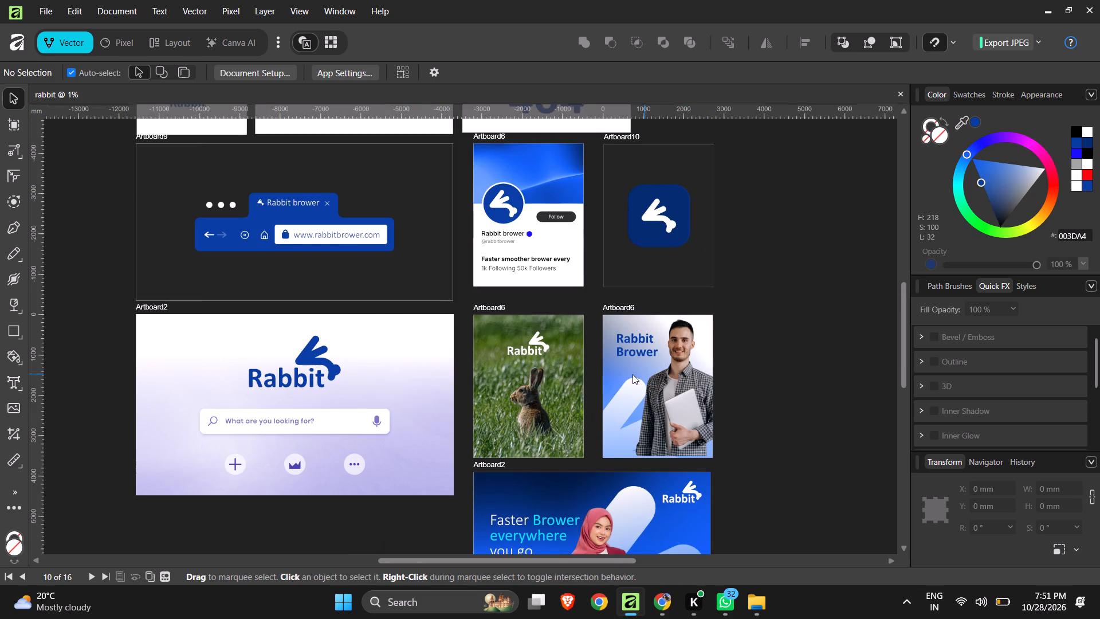
{"action": "scroll", "coordinate": [630, 377], "scroll_direction": "down", "scroll_amount": 1, "text": "ctrl"}
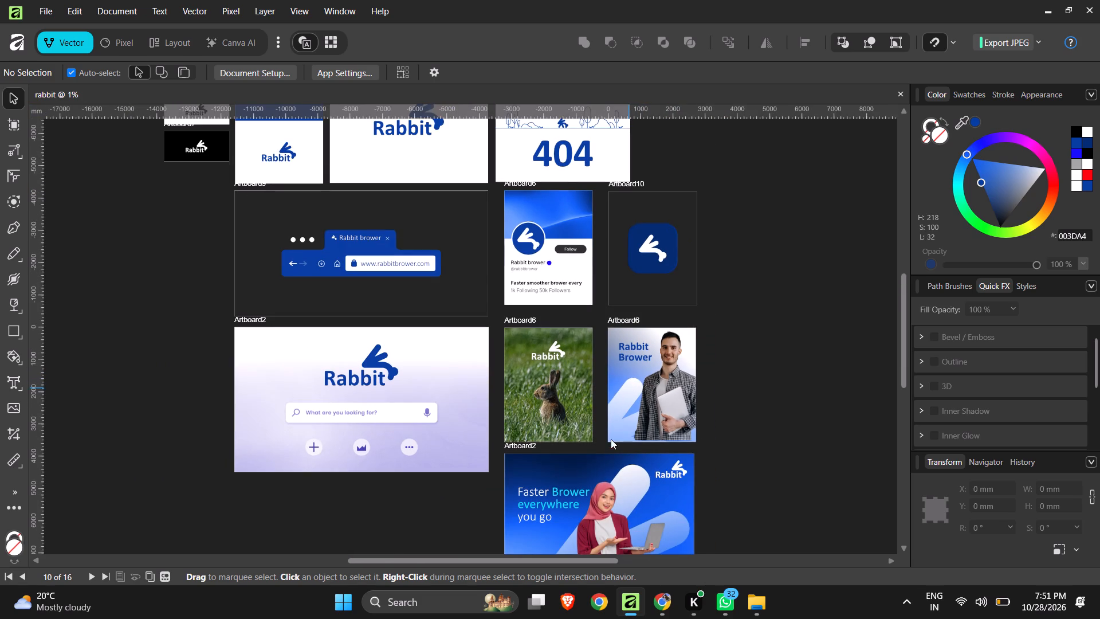
Add a third line reading "everywhere" below "Rabbit Brower" in the man poster's headline.
{"action": "scroll", "coordinate": [568, 513], "scroll_direction": "up", "scroll_amount": 3, "text": "ctrl"}
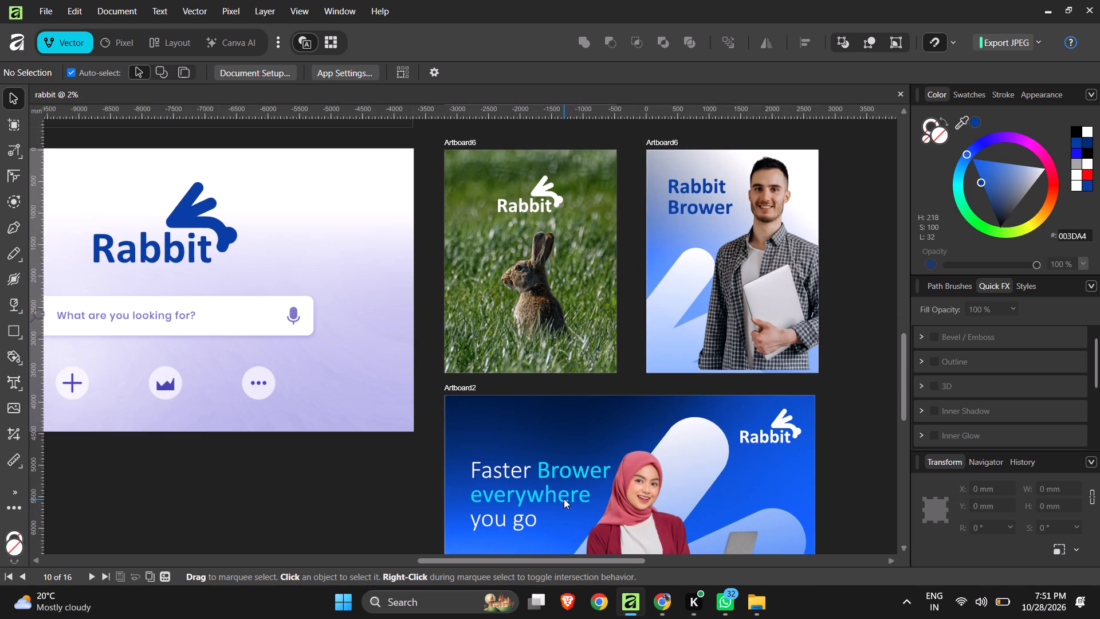
{"action": "left_click", "coordinate": [712, 207]}
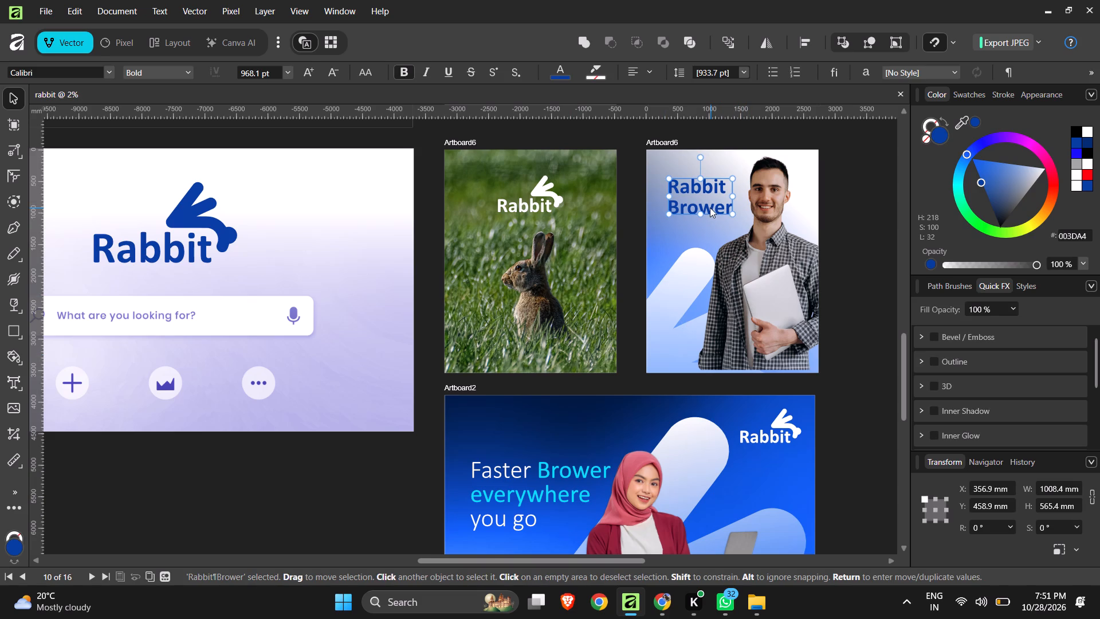
{"action": "left_click", "coordinate": [708, 207]}
{"action": "key", "text": "Right"}
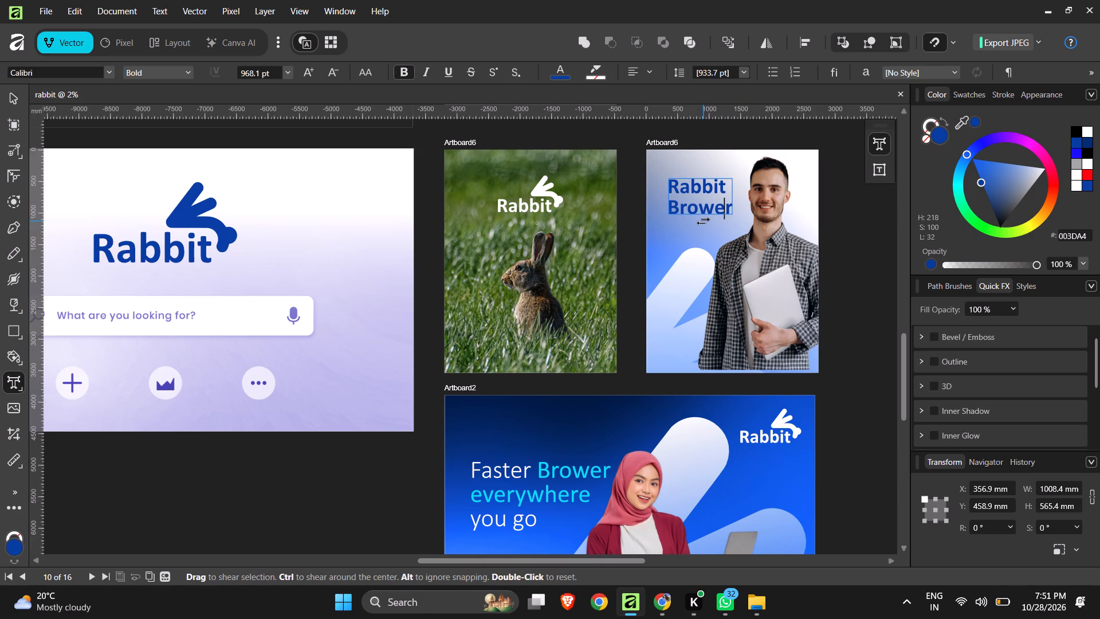
{"action": "key", "text": "Right"}
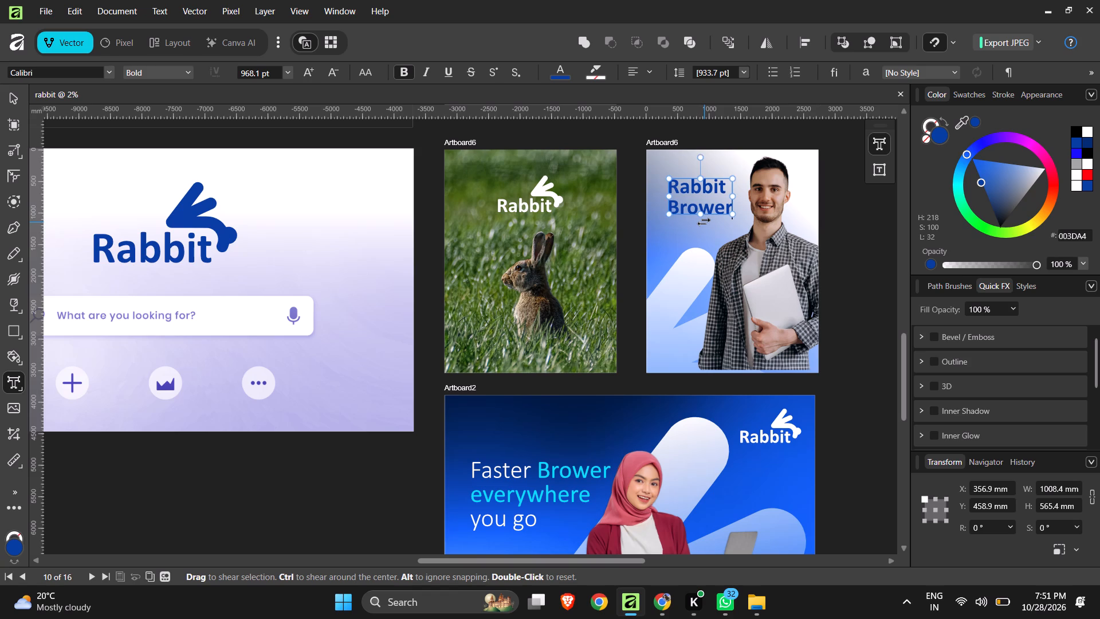
{"action": "key", "text": "shift+Return"}
{"action": "key", "text": "e"}
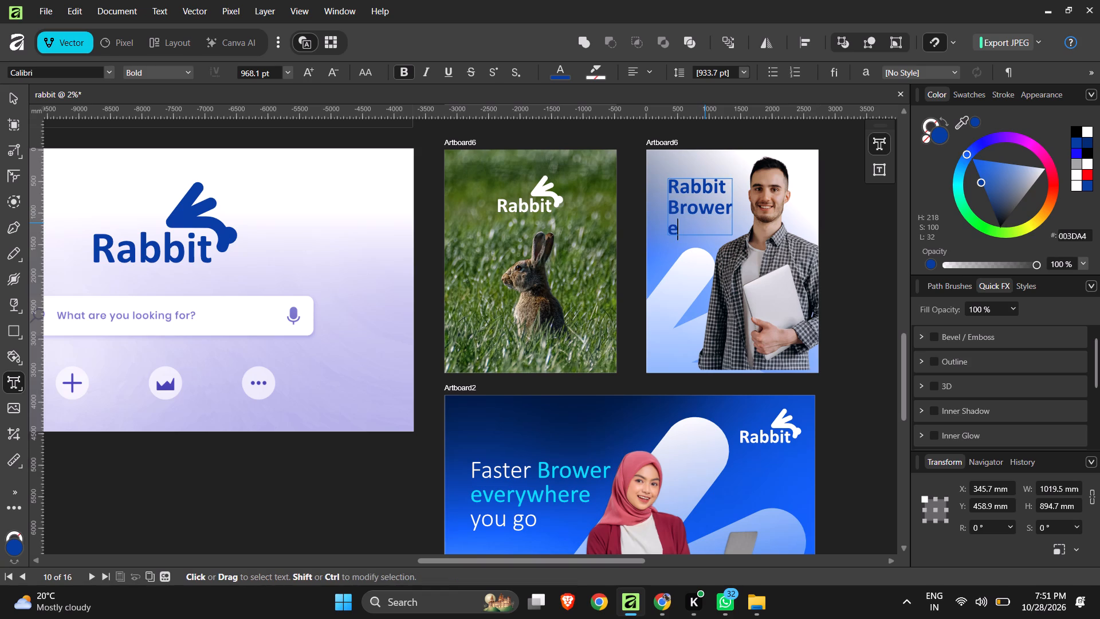
{"action": "type", "text": "very"}
{"action": "type", "text": "where"}
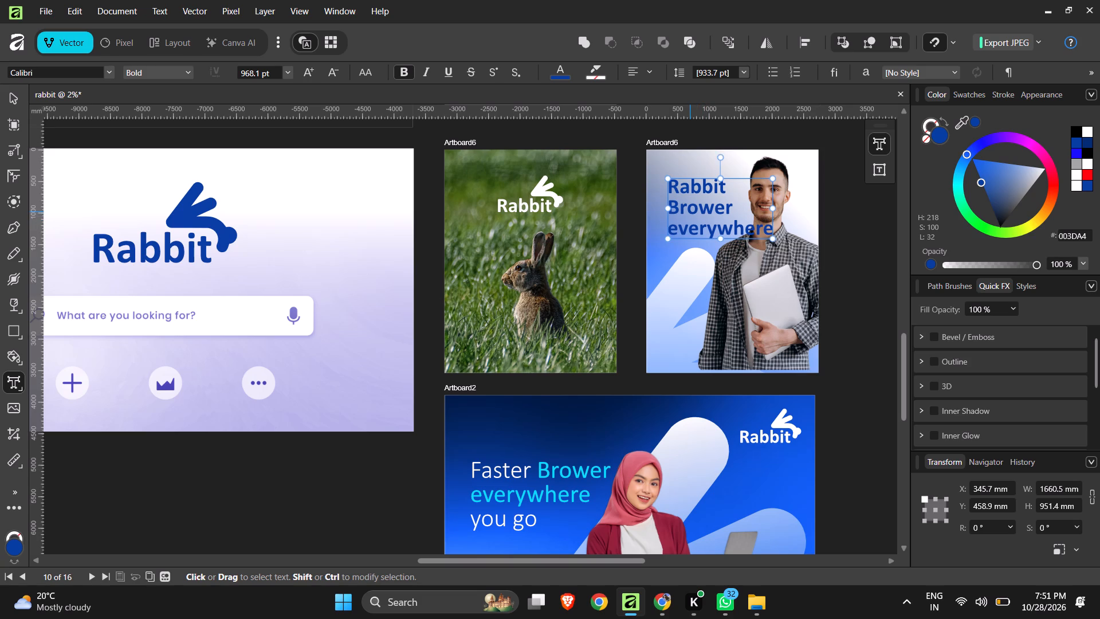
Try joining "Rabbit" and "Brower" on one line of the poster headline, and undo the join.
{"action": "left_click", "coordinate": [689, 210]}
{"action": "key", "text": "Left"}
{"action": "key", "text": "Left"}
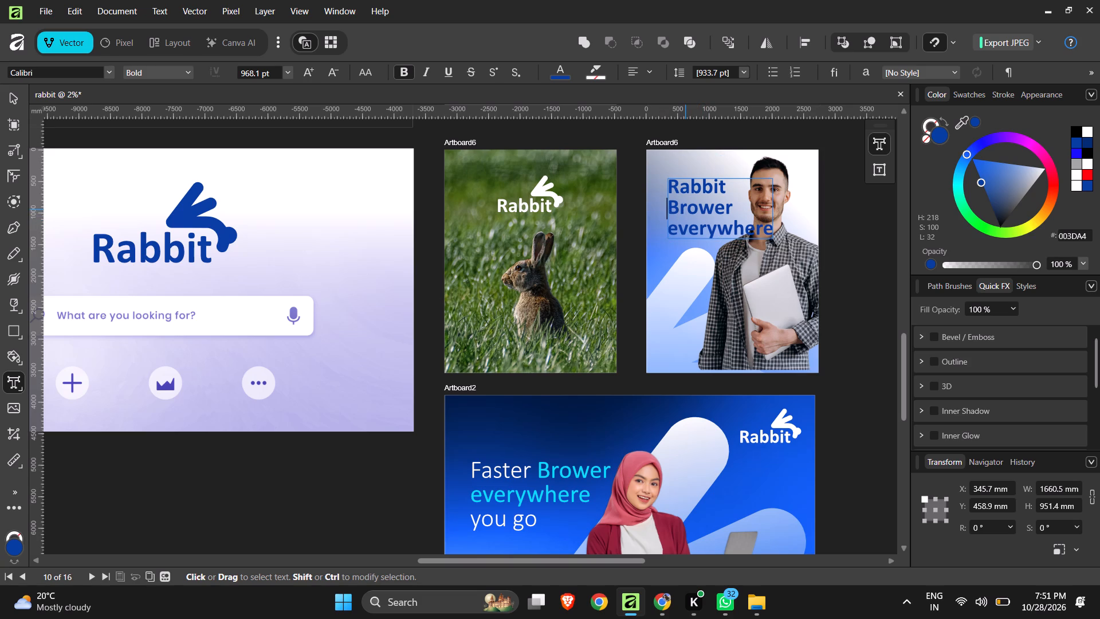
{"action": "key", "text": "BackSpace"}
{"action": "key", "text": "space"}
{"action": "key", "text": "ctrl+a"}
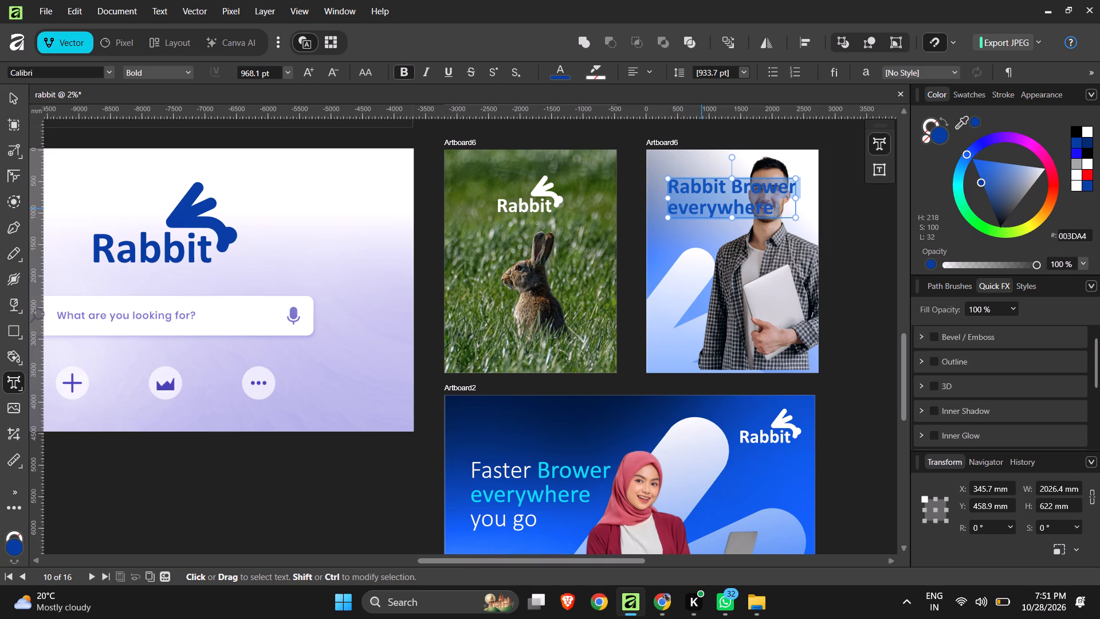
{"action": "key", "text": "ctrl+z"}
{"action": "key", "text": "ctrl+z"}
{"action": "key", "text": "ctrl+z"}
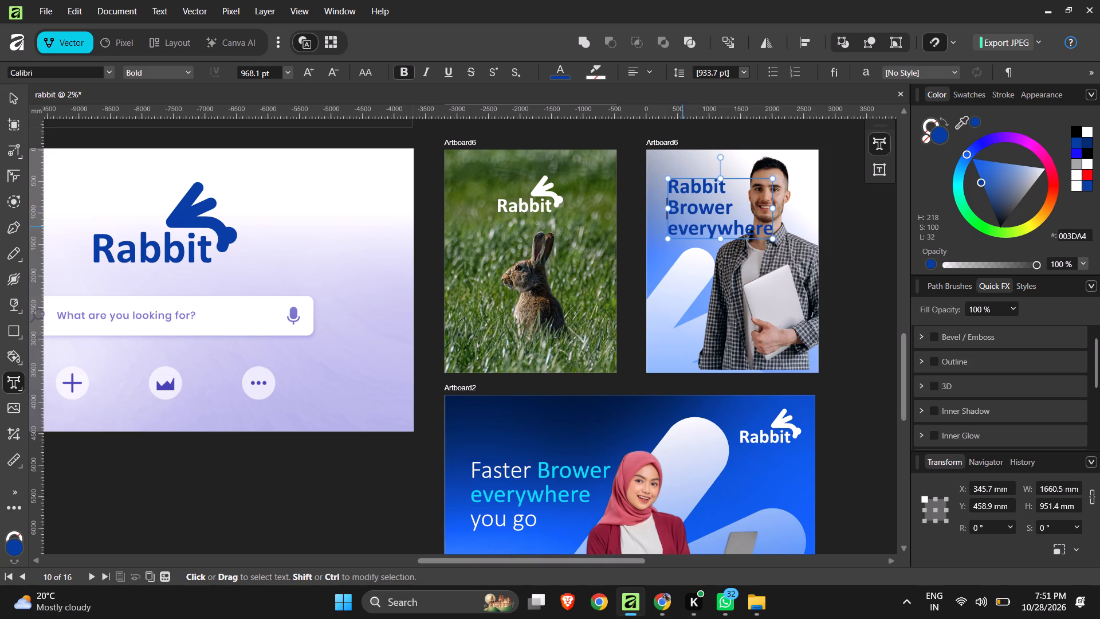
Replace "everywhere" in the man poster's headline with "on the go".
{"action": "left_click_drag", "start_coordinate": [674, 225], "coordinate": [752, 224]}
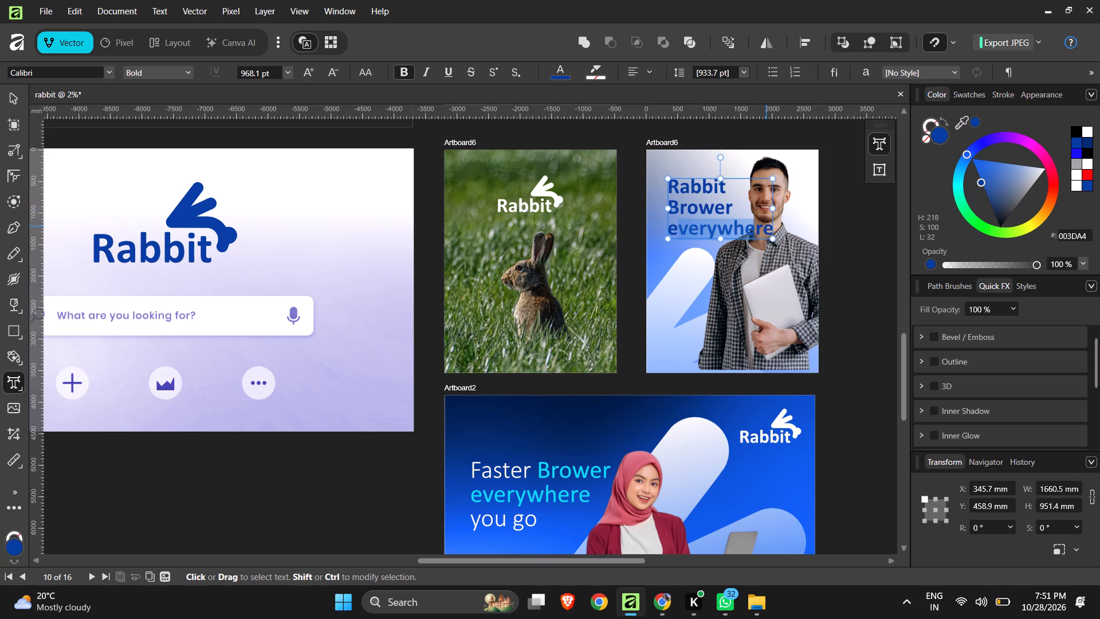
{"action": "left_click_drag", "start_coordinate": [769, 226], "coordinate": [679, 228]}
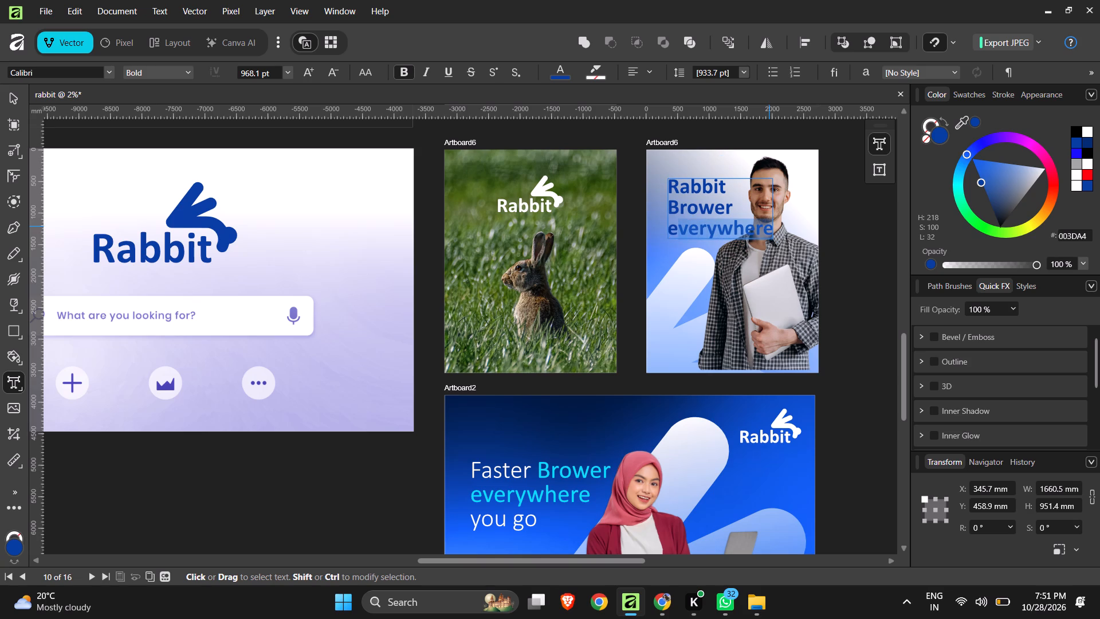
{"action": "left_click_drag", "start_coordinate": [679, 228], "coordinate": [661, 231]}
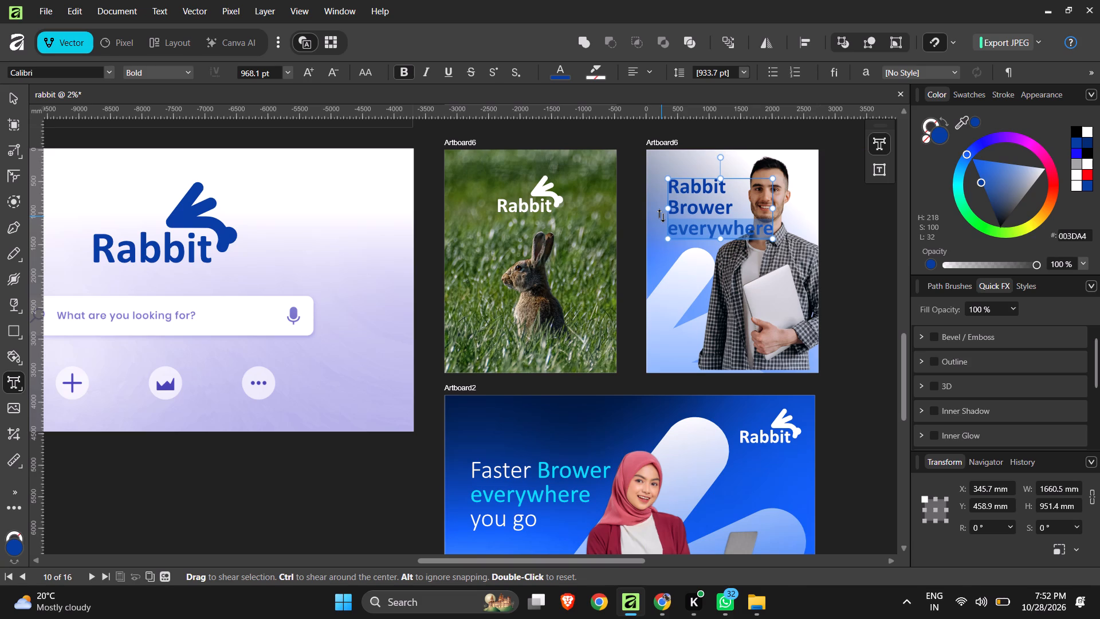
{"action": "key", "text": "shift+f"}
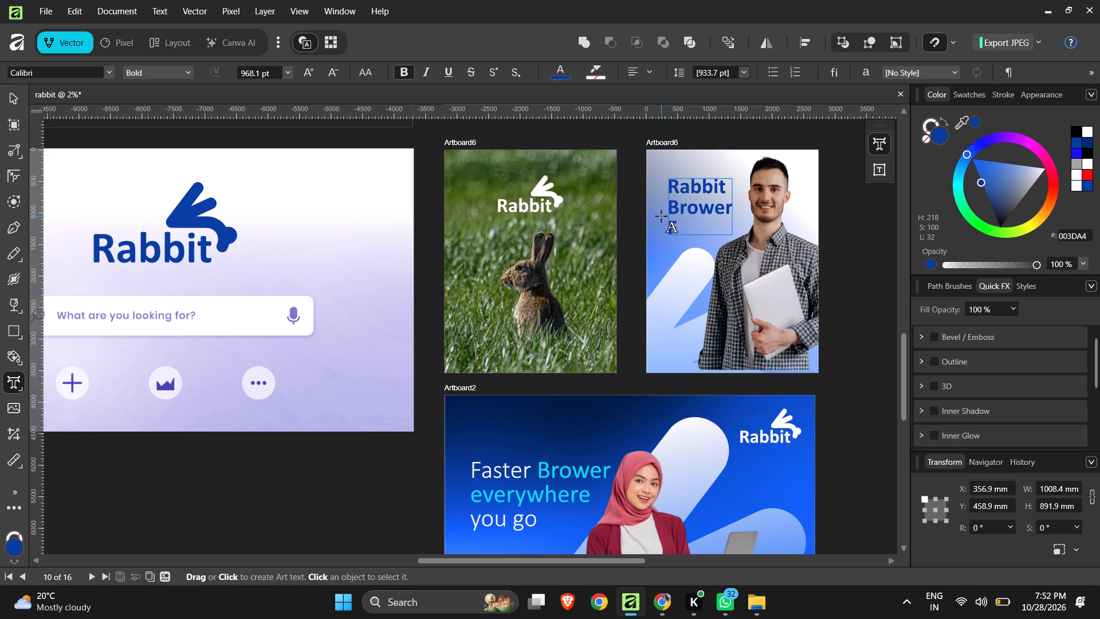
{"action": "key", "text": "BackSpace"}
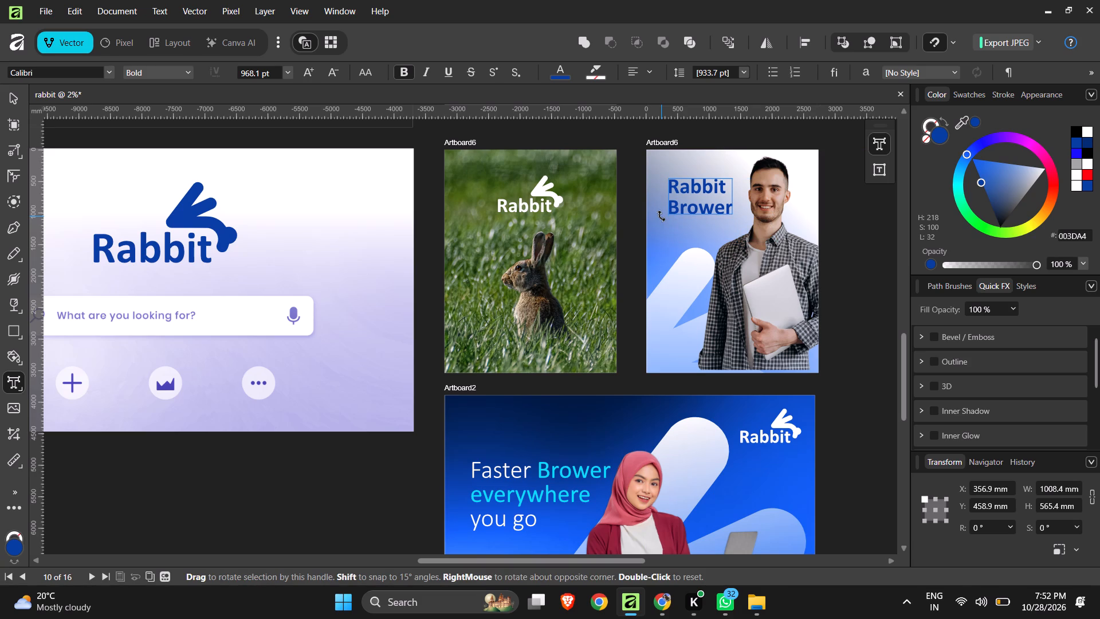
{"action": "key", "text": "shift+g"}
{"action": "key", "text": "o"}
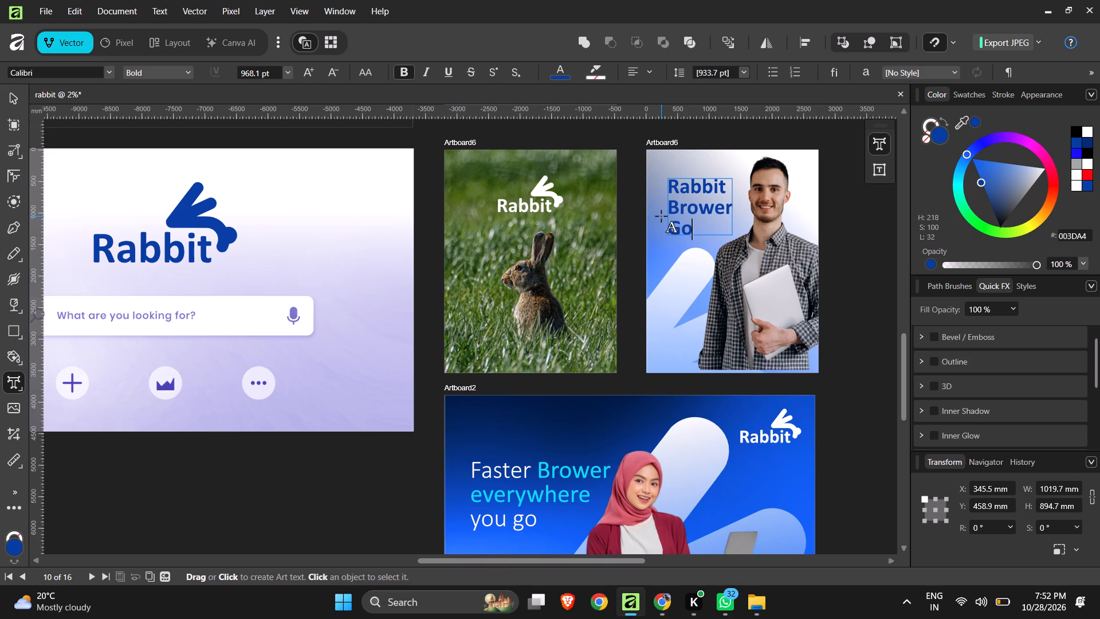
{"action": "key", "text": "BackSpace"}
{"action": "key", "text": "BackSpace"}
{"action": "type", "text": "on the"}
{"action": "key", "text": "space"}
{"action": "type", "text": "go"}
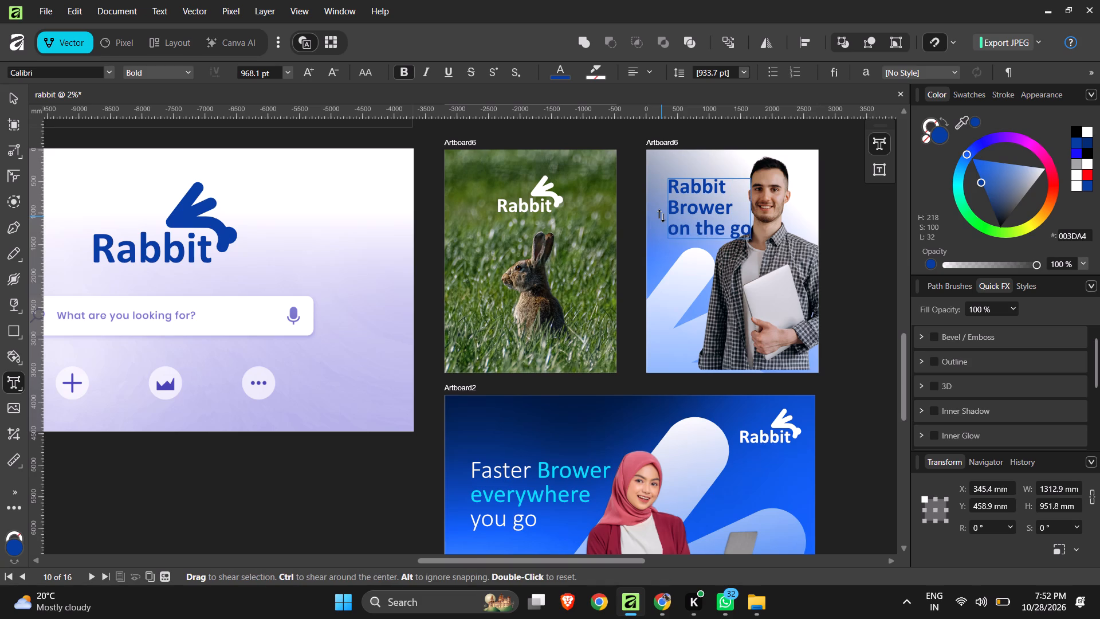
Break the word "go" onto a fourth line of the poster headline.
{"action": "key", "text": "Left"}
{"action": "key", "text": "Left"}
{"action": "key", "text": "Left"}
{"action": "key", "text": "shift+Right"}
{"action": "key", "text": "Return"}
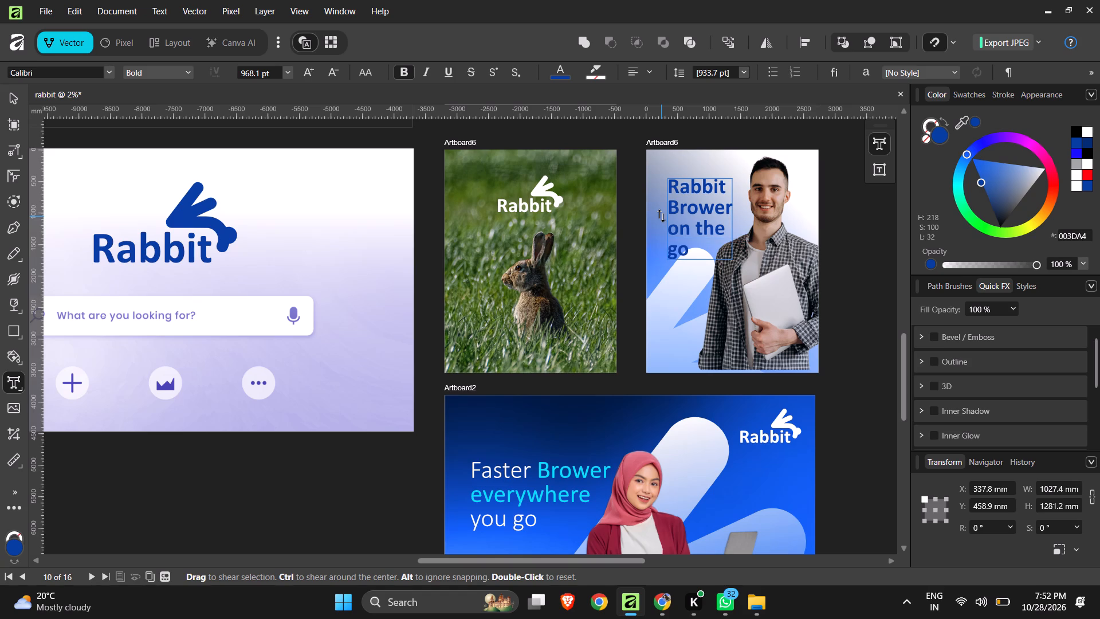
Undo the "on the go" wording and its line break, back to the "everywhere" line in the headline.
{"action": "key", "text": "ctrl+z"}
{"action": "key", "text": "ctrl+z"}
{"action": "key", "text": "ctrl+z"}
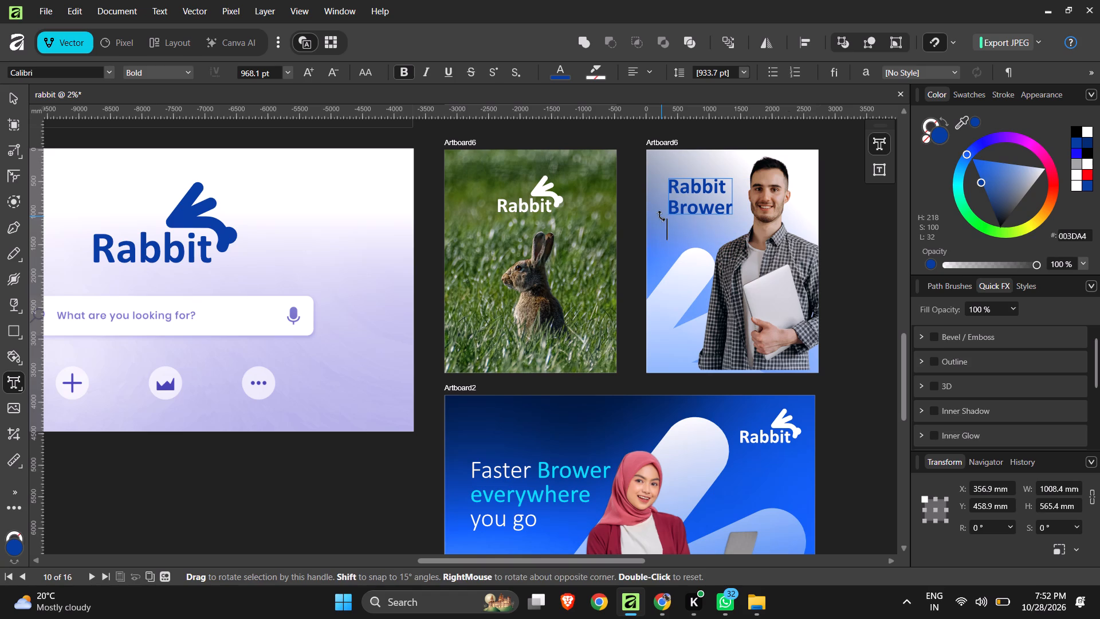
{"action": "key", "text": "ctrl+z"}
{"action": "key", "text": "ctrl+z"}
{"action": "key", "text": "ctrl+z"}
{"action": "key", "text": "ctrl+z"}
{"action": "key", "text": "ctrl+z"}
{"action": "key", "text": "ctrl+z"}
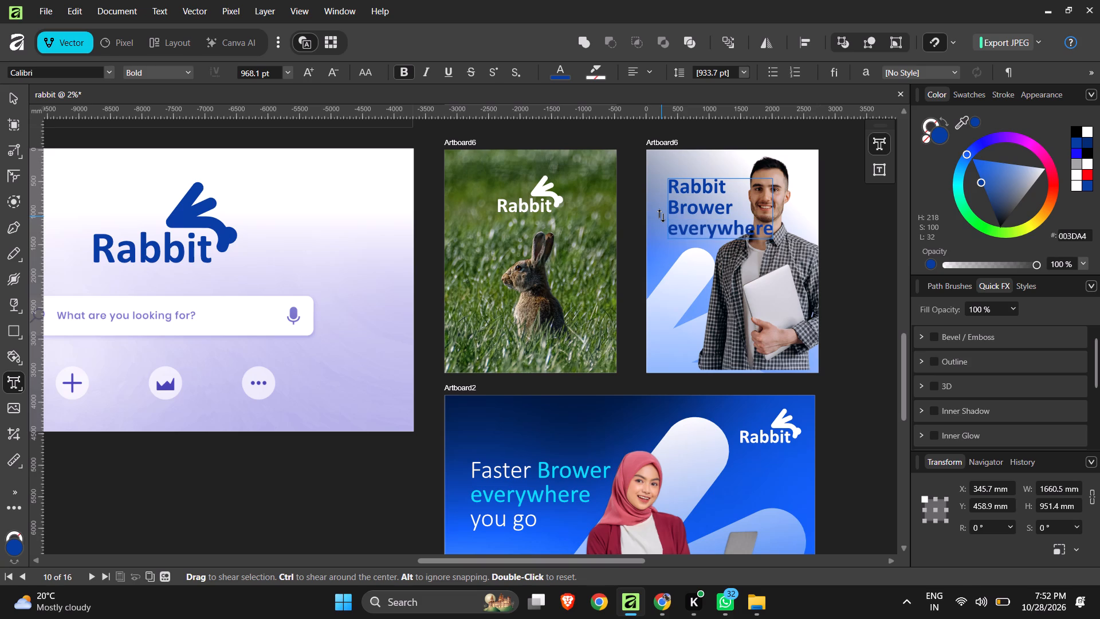
Redo the removal of "everywhere" from the man poster's headline, keeping only "Rabbit" and "Brower".
{"action": "key", "text": "ctrl+shift+z"}
{"action": "key", "text": "ctrl+shift+z"}
{"action": "key", "text": "ctrl+shift+z"}
{"action": "key", "text": "ctrl+shift+z"}
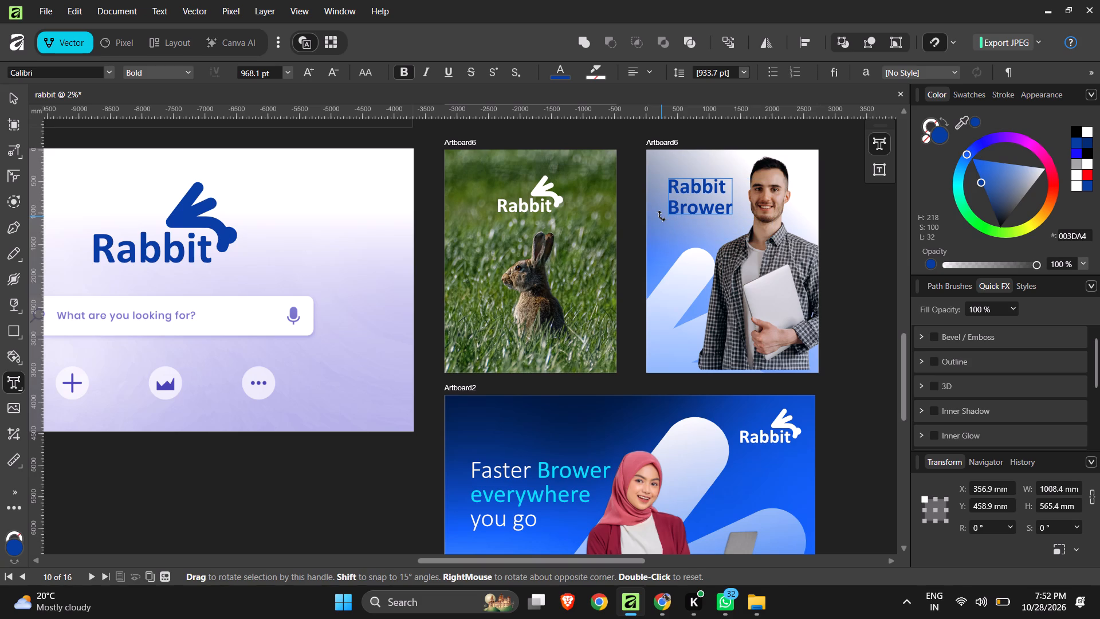
Move the "Rabbit Brower" headline straight down the man poster to Y 704.4 mm.
{"action": "left_click", "coordinate": [15, 104]}
{"action": "left_click_drag", "start_coordinate": [708, 195], "coordinate": [710, 195]}
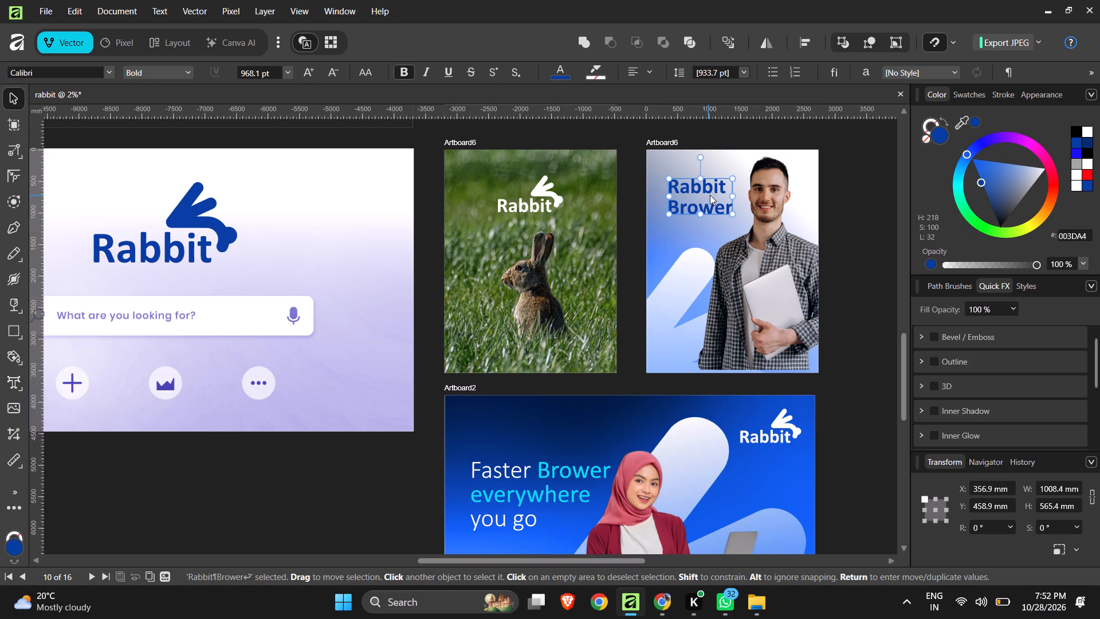
{"action": "left_click_drag", "start_coordinate": [710, 195], "coordinate": [710, 211]}
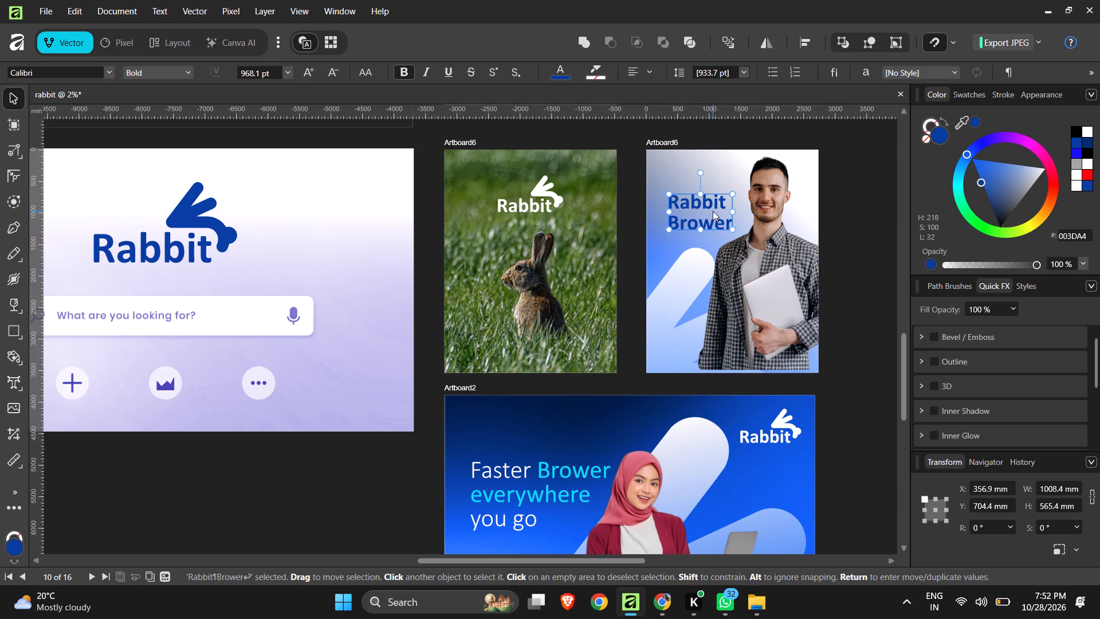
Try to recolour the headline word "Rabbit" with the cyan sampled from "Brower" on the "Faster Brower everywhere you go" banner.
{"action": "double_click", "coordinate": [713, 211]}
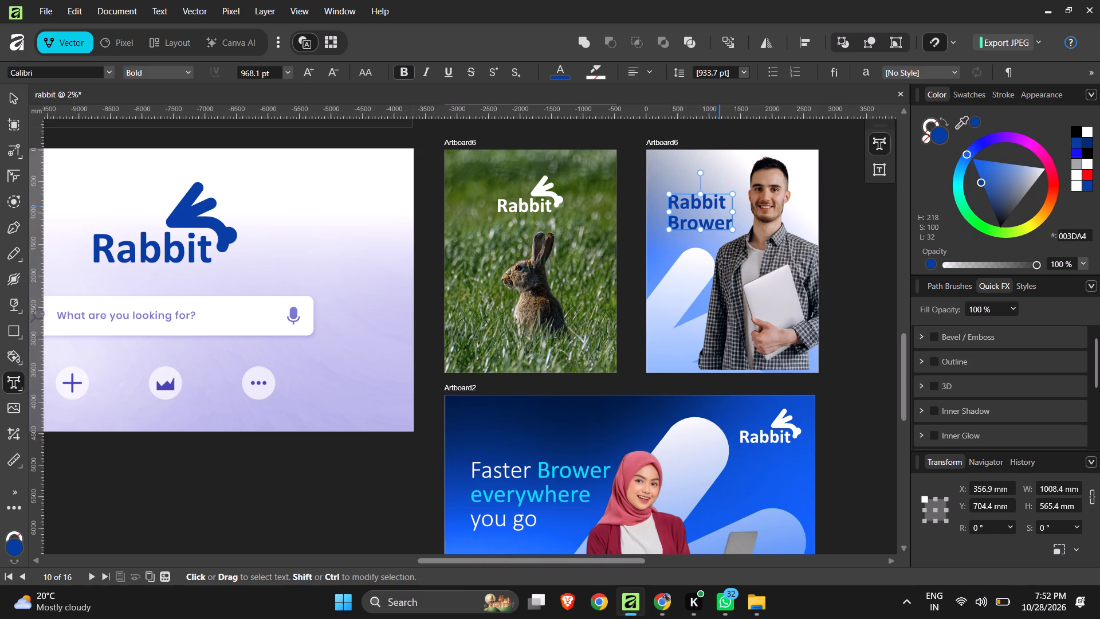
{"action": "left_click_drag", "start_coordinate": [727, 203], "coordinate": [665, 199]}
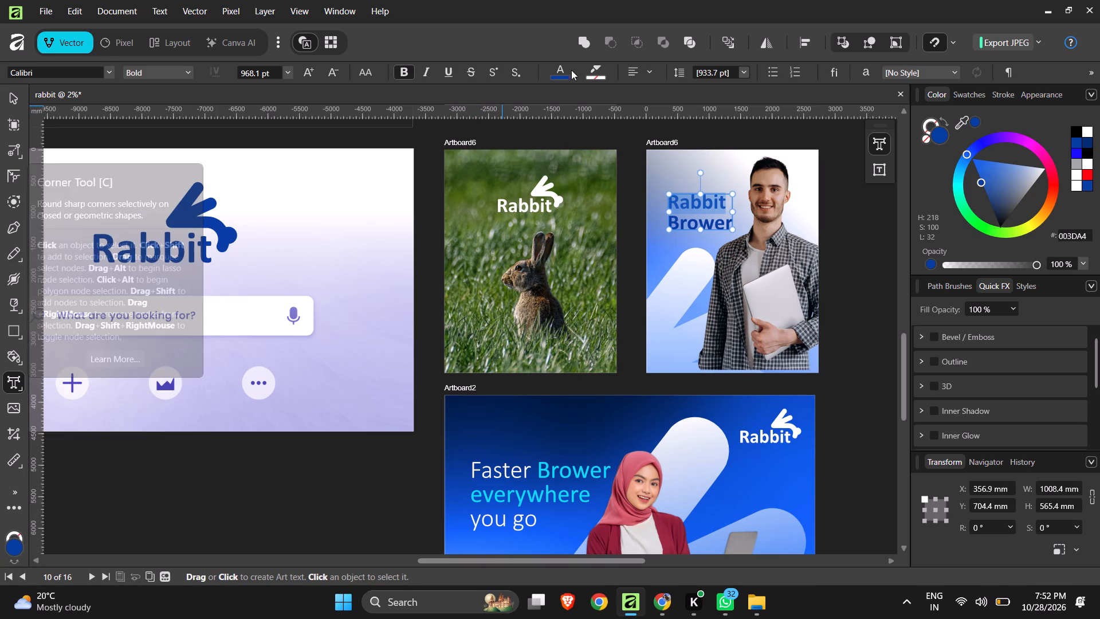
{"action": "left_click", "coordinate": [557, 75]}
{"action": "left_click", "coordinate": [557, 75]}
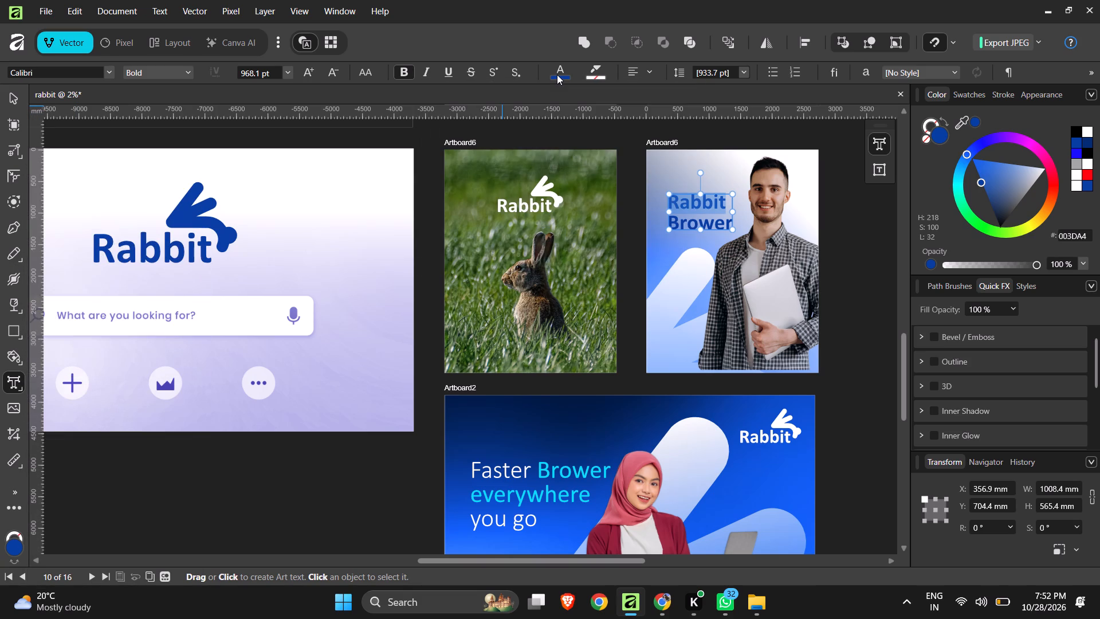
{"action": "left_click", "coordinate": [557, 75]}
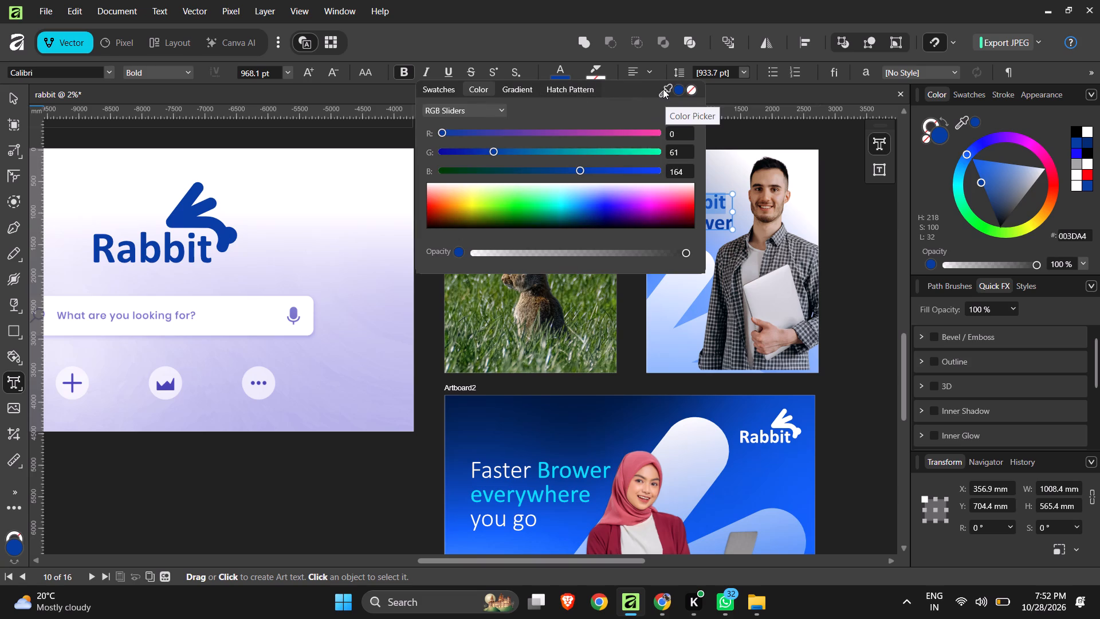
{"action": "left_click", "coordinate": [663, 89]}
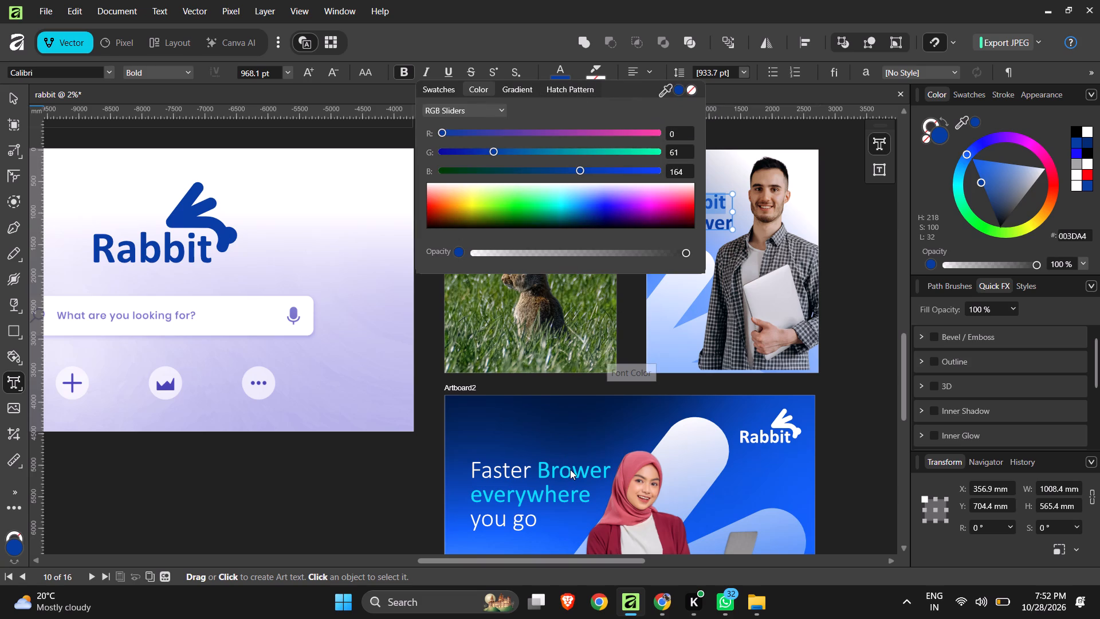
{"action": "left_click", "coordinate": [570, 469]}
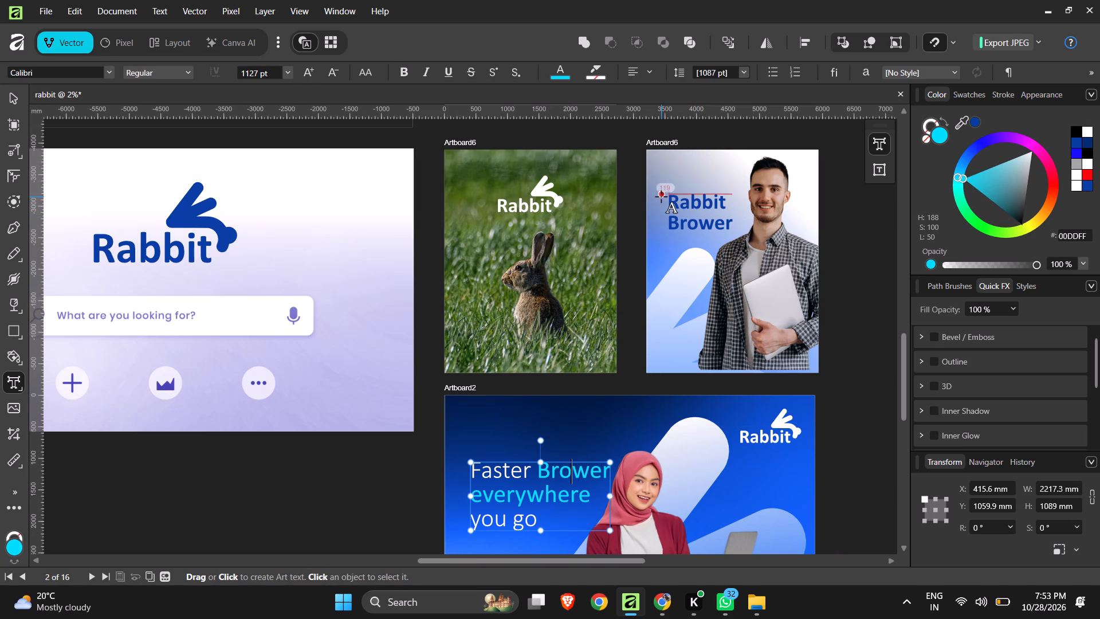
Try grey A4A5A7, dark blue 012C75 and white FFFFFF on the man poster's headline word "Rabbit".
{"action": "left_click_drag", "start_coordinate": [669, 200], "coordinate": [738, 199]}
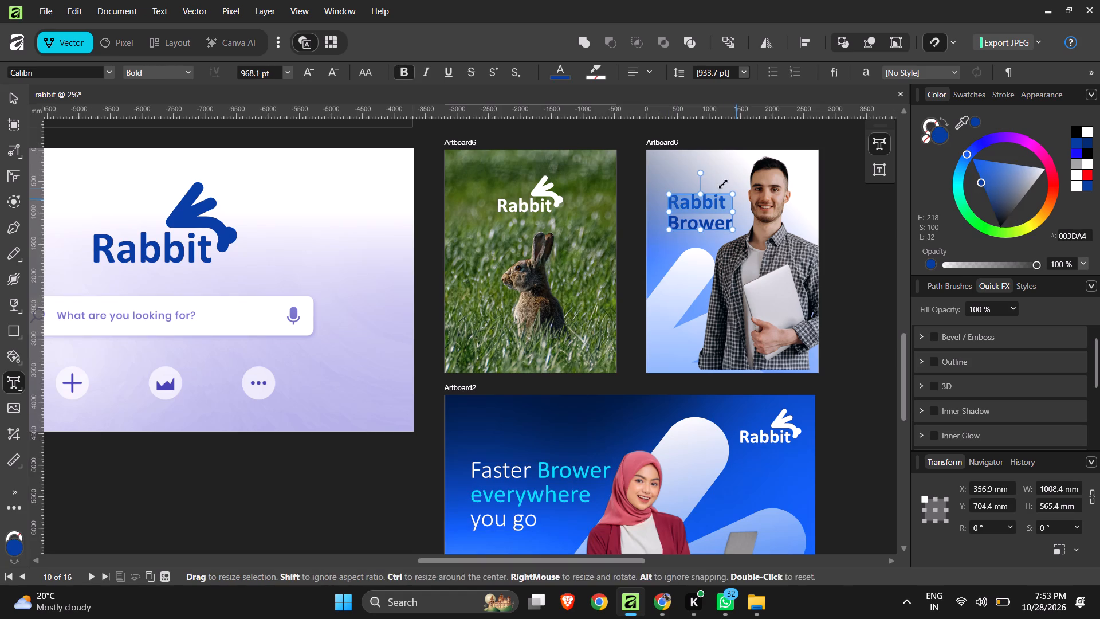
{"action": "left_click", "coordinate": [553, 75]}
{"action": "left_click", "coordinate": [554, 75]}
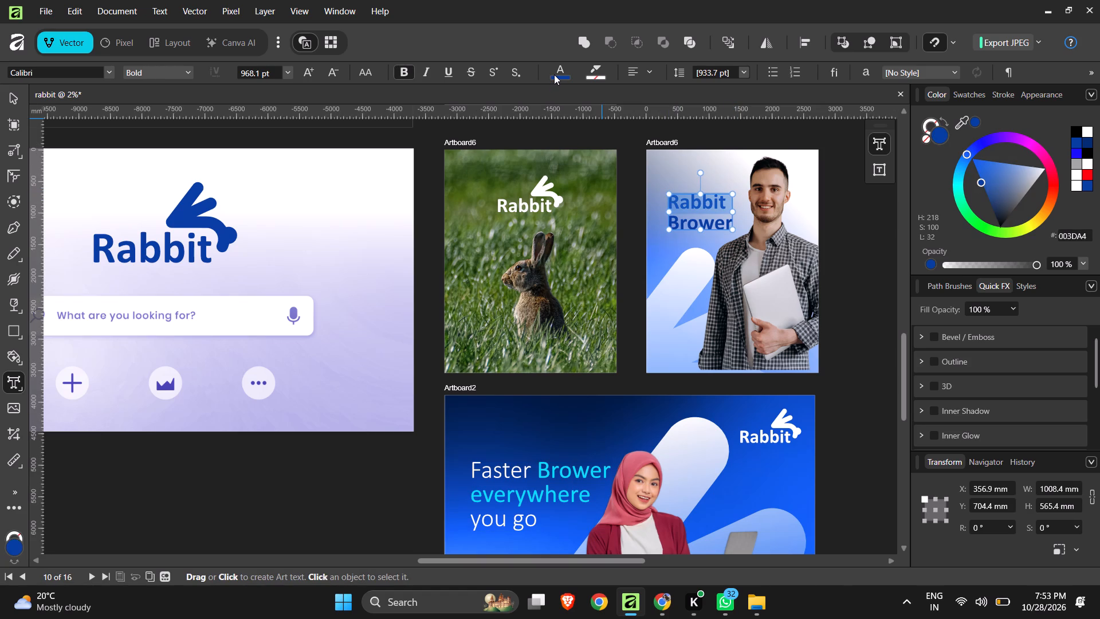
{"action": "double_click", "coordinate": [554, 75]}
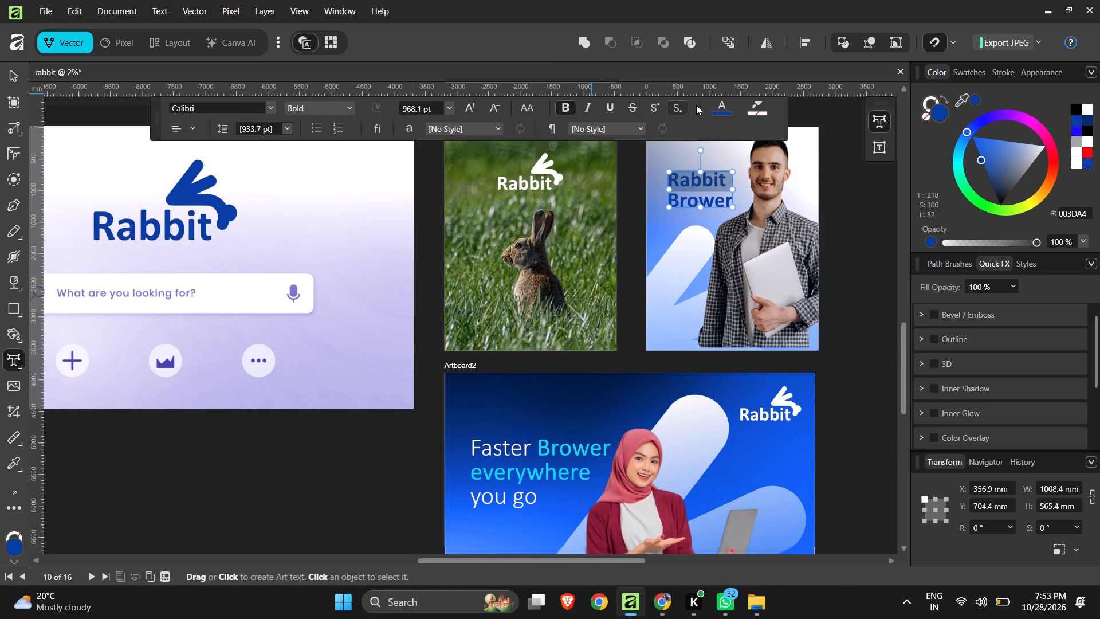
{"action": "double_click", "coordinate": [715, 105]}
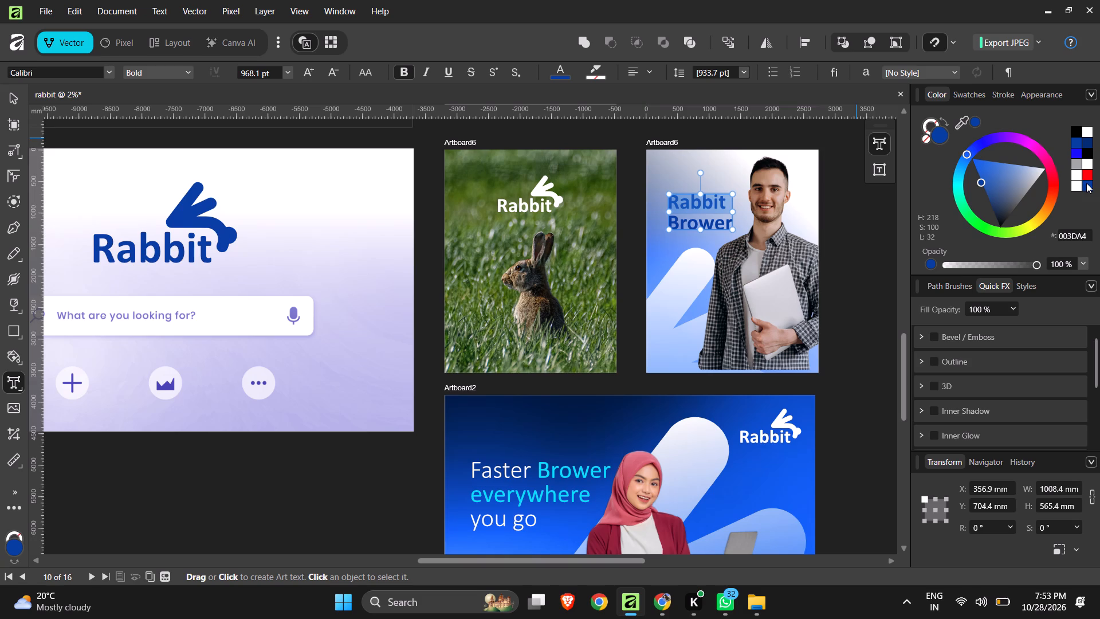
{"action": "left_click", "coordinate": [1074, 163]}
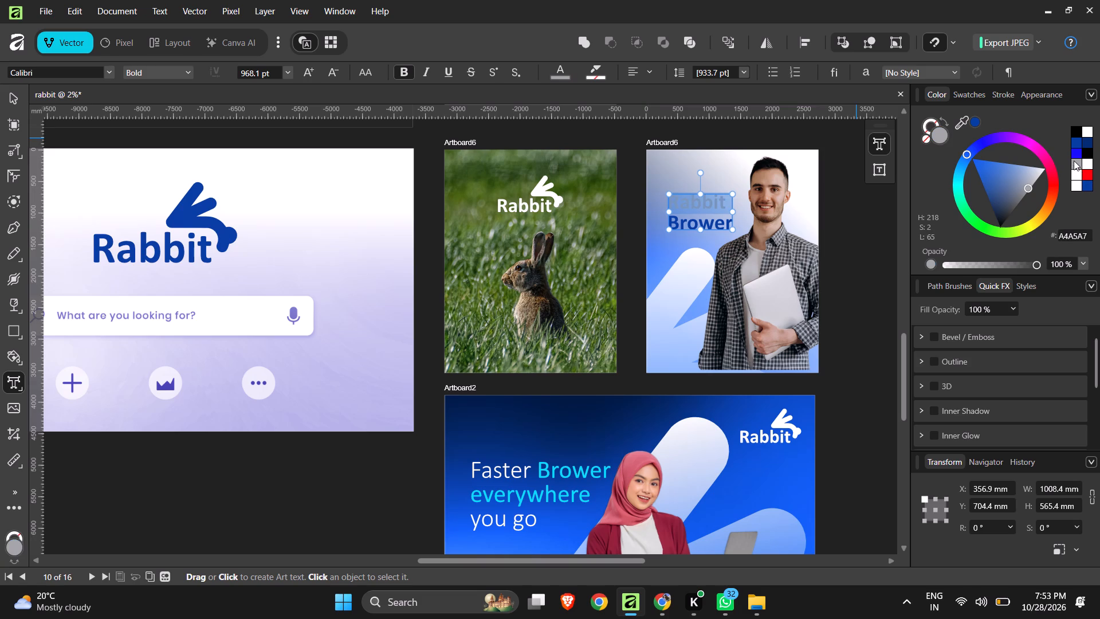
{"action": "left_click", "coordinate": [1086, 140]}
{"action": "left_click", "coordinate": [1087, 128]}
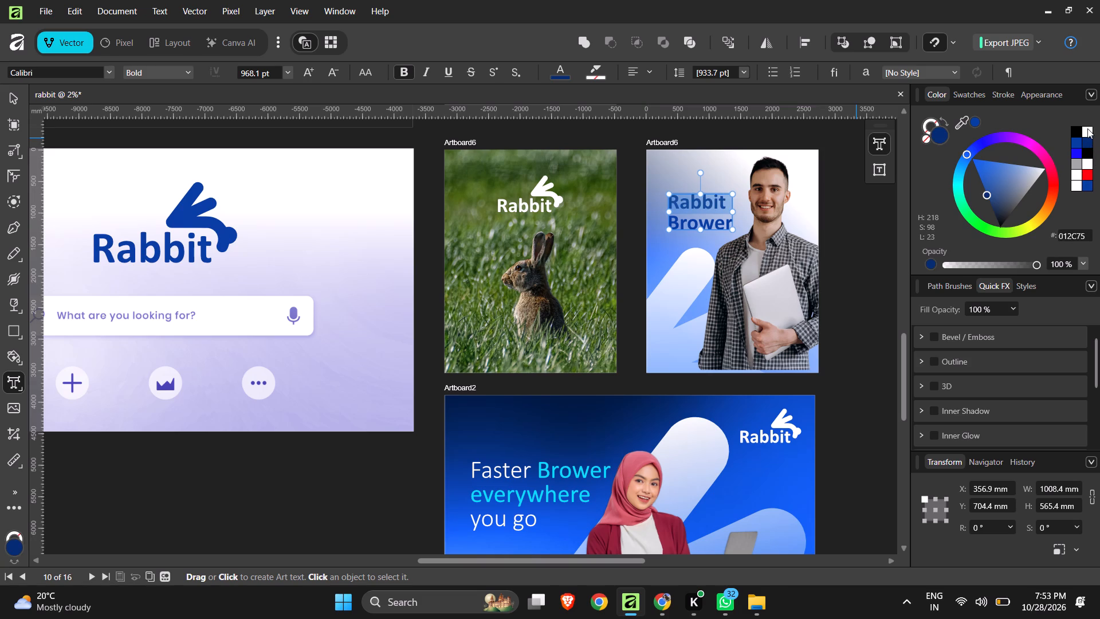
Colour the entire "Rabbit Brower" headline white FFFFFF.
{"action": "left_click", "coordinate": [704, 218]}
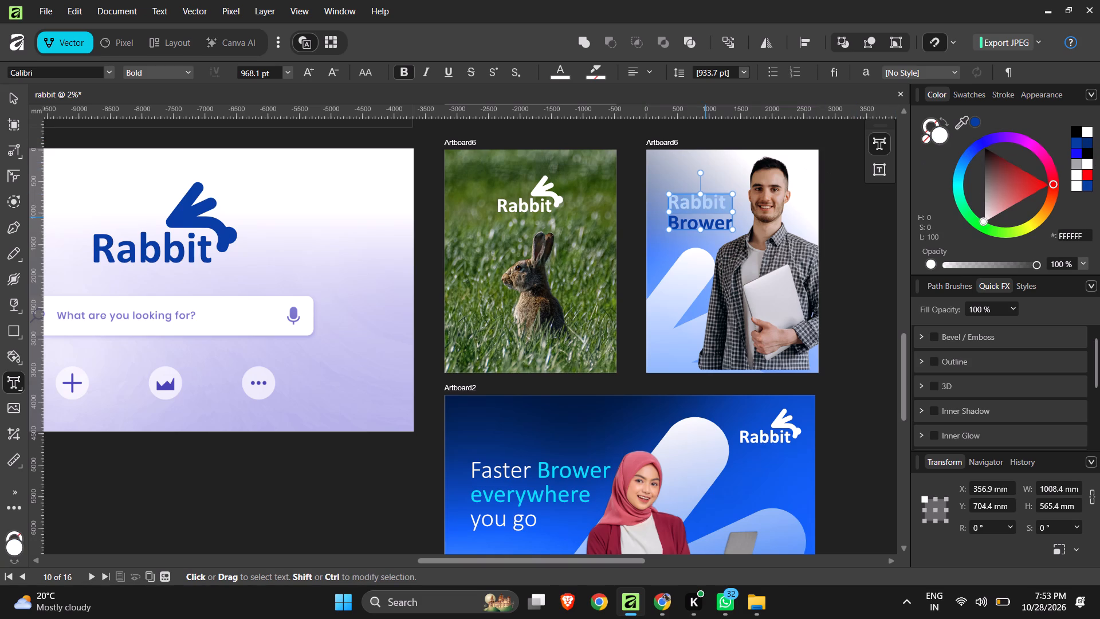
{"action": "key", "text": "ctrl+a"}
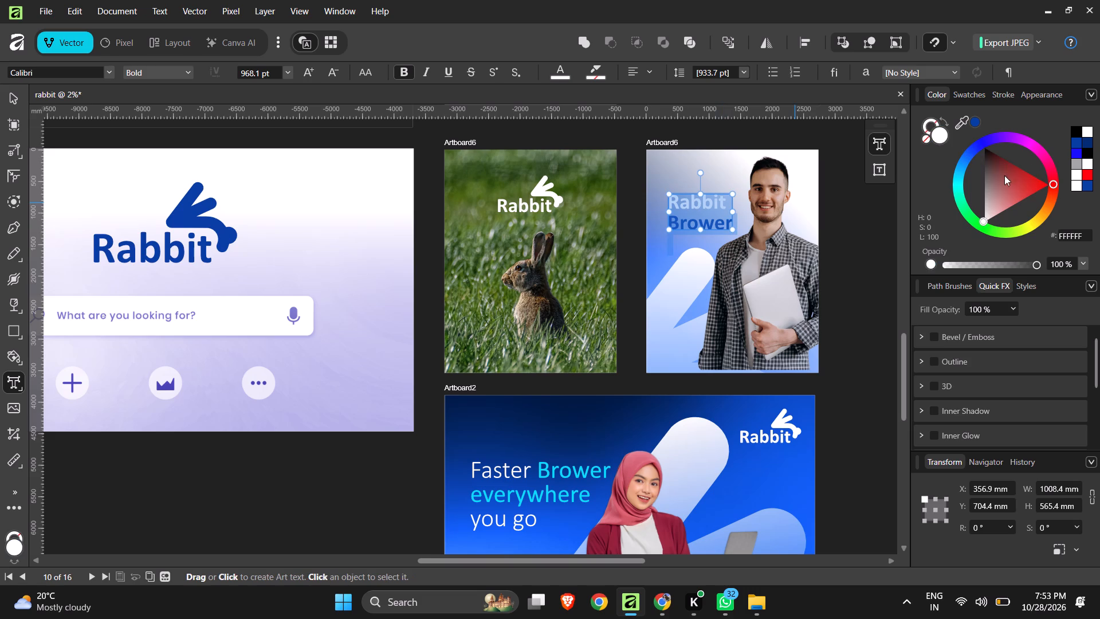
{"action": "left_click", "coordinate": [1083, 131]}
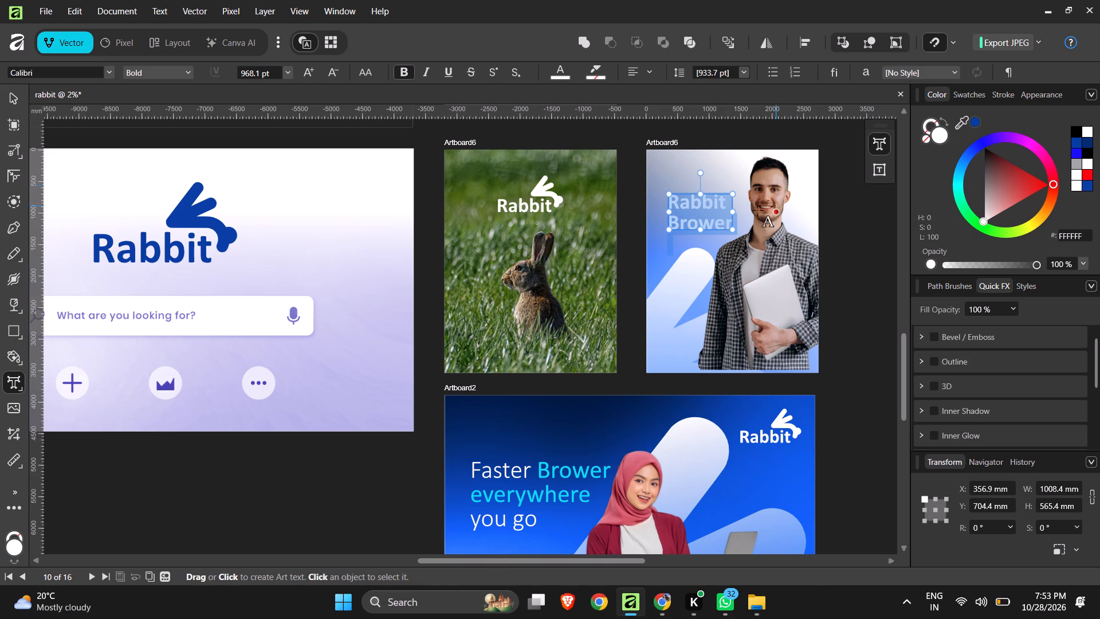
Delete the empty trailing line after "Brower" in the man poster's headline.
{"action": "left_click", "coordinate": [725, 217]}
{"action": "key", "text": "Right"}
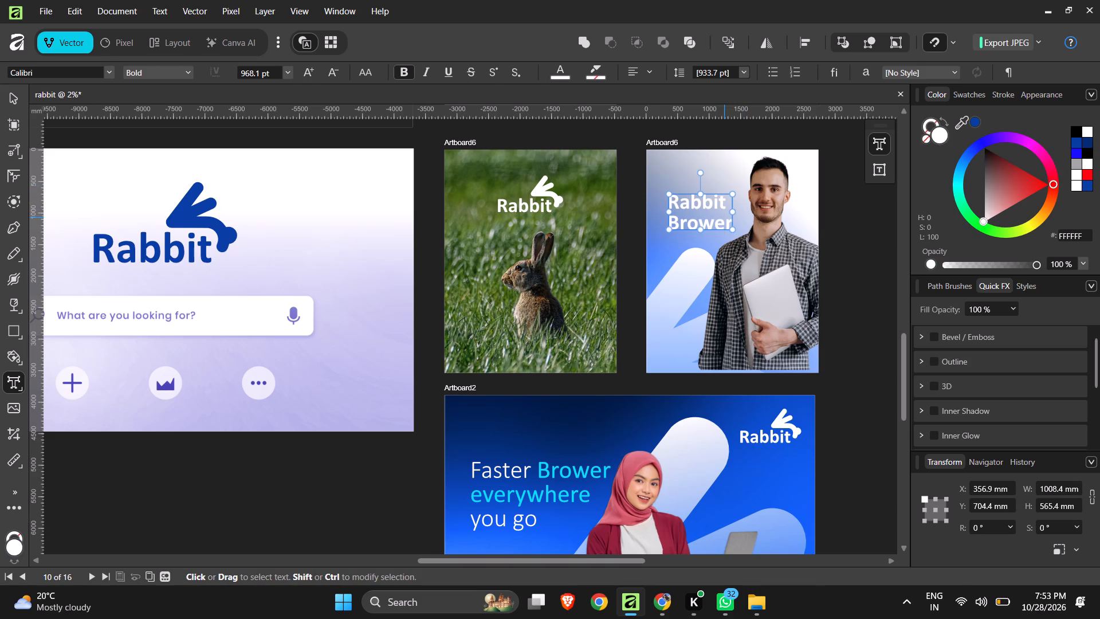
{"action": "key", "text": "shift+Right"}
{"action": "key", "text": "BackSpace"}
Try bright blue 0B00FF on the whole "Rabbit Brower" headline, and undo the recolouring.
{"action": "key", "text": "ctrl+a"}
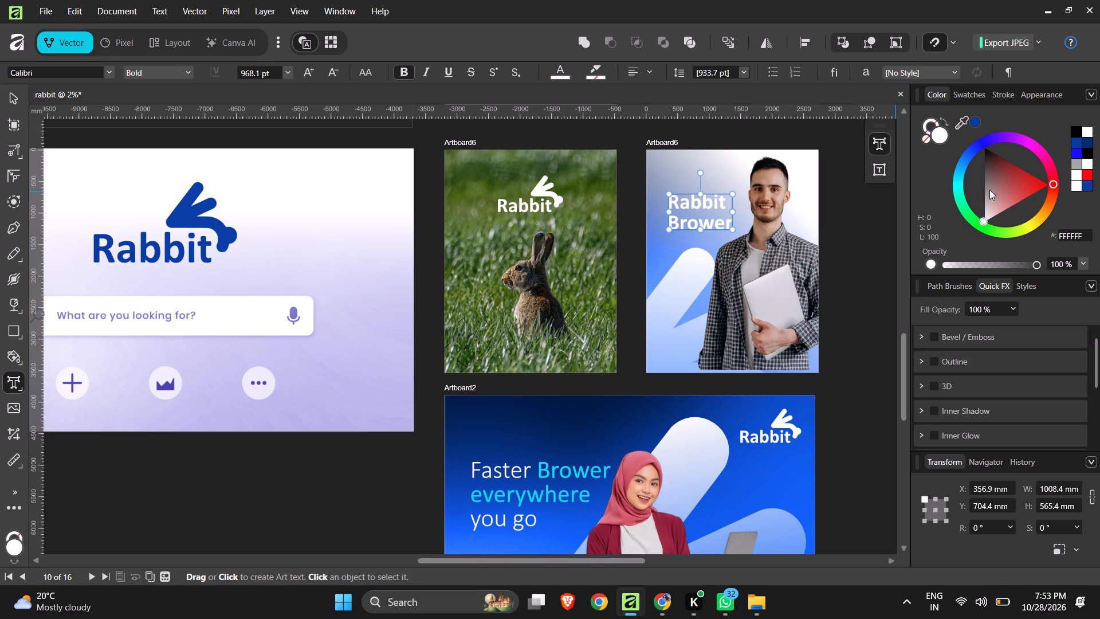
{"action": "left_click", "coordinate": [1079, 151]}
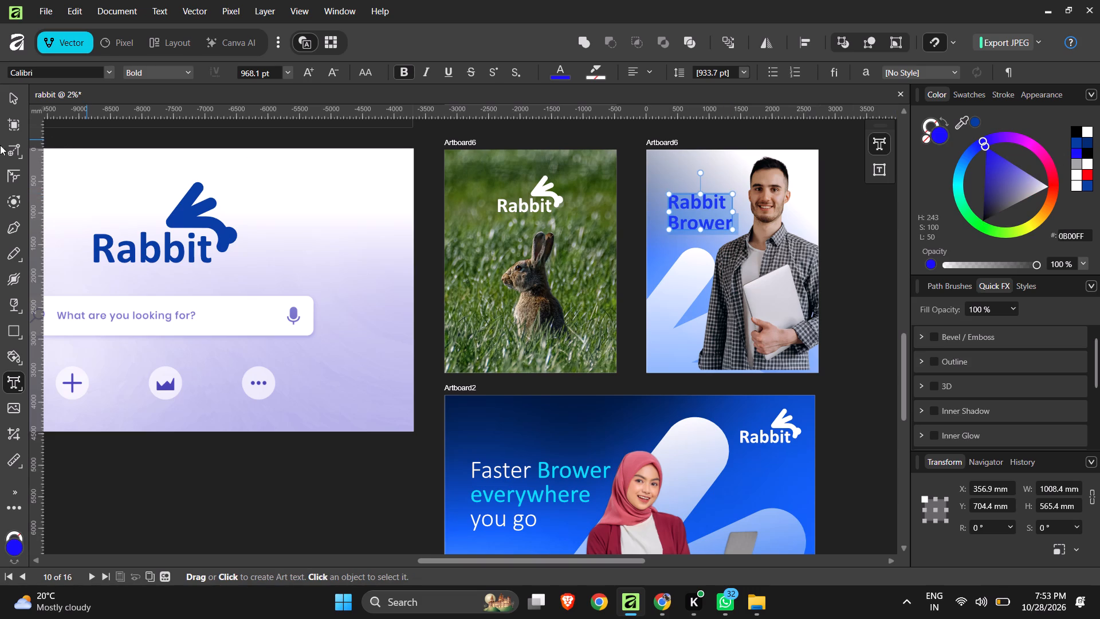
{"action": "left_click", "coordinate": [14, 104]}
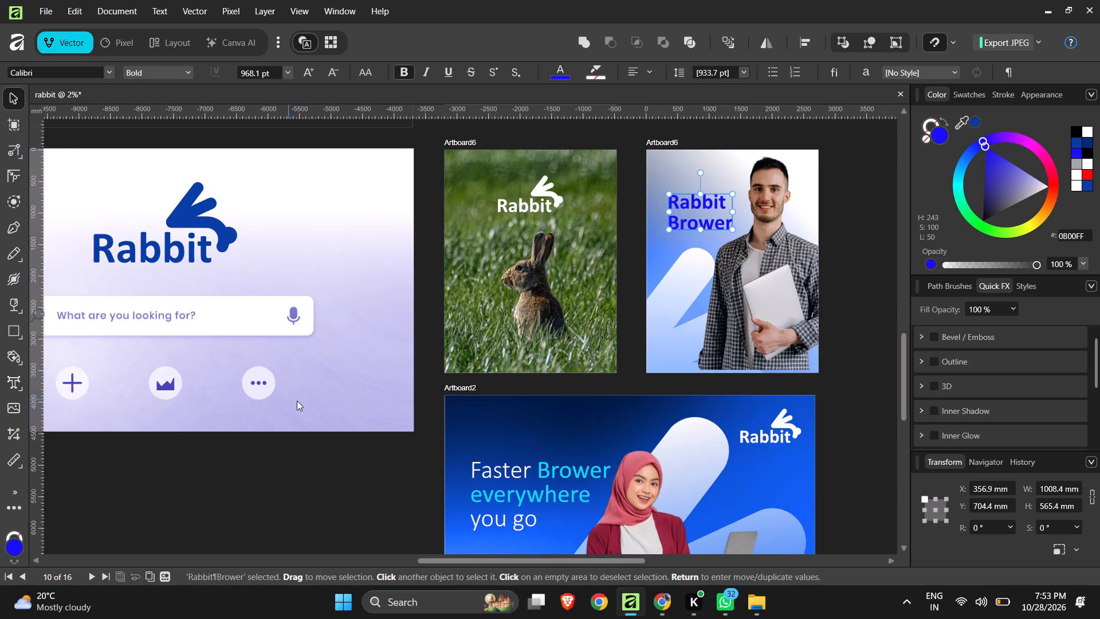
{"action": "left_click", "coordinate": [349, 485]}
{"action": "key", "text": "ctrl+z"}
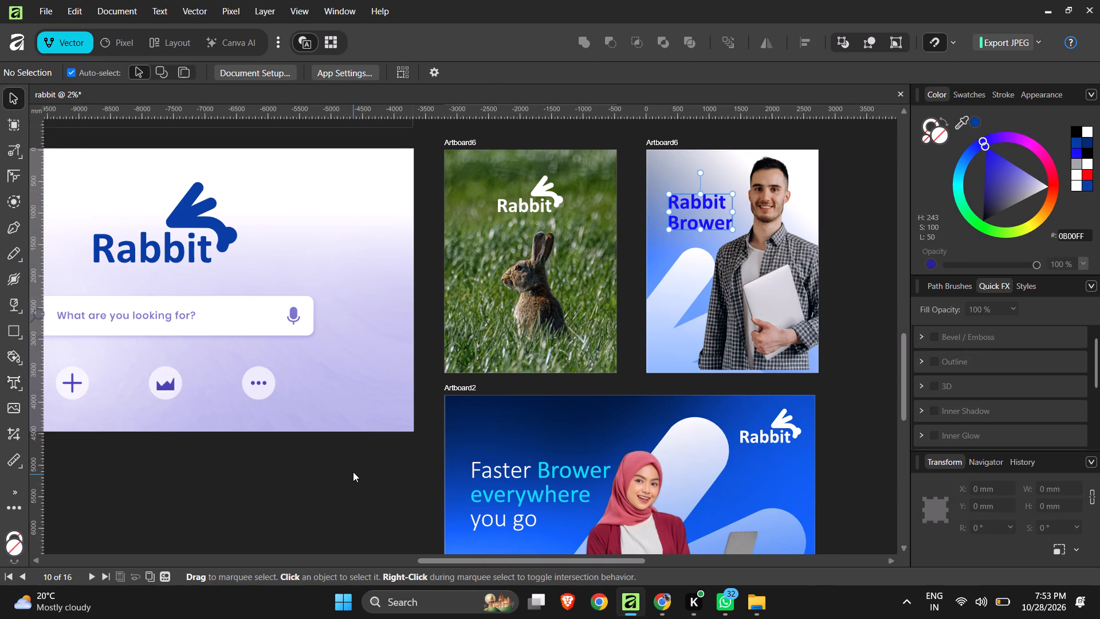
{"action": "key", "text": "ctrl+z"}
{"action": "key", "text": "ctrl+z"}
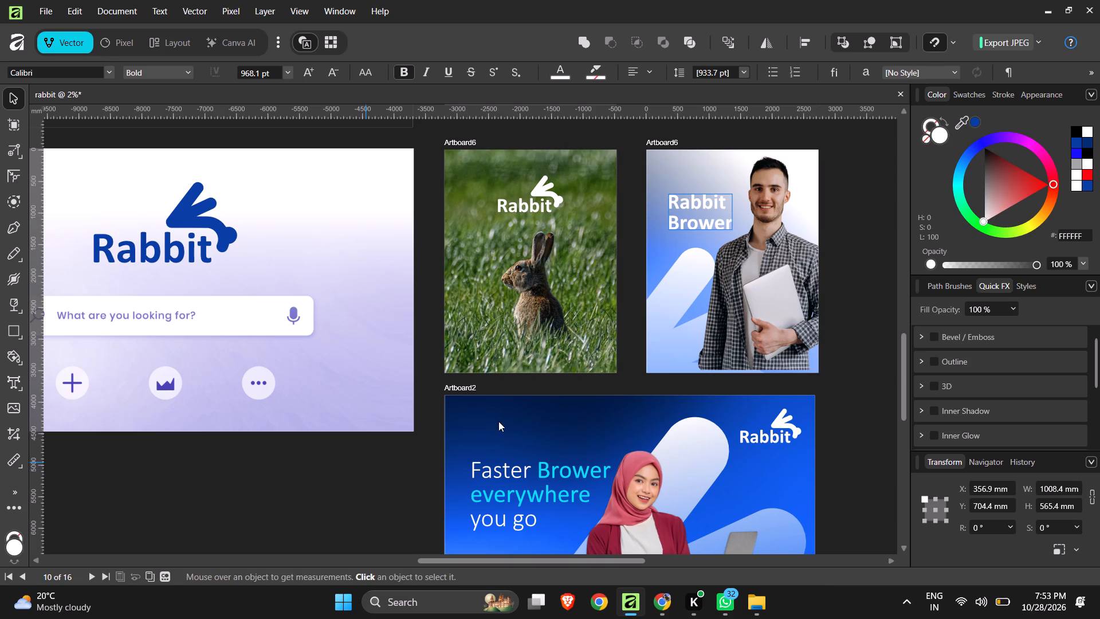
Recolour the whole "Rabbit Brower" headline dark blue 012C75 and deselect it.
{"action": "left_click", "coordinate": [1086, 143]}
{"action": "double_click", "coordinate": [851, 249]}
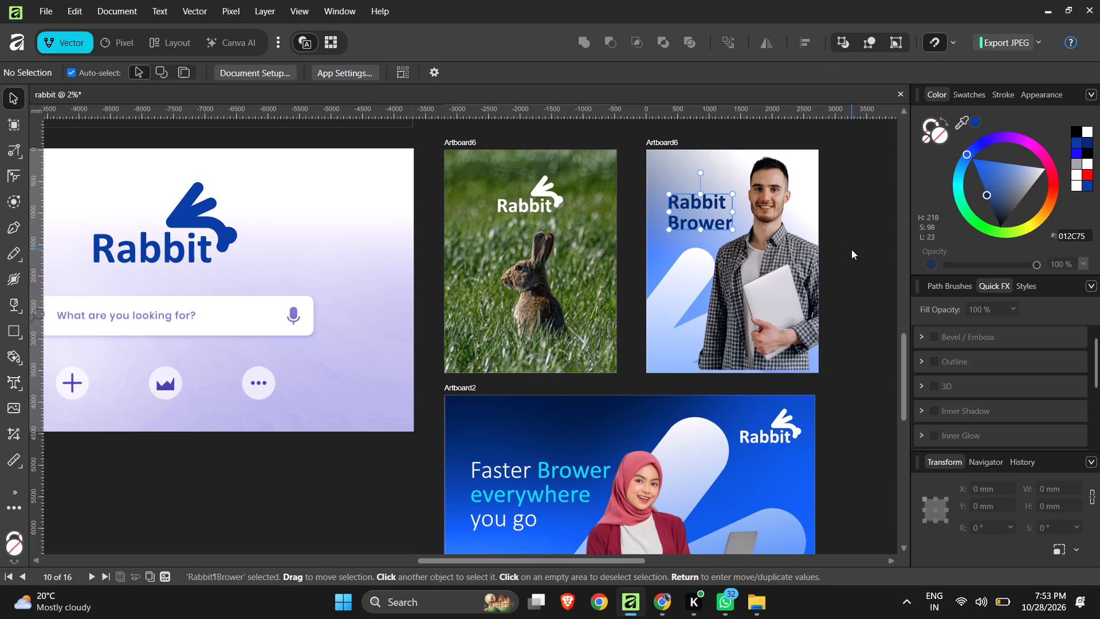
Review the man poster alongside the other brand artboards, from the banner up to the logo variations.
{"action": "scroll", "coordinate": [851, 249], "scroll_direction": "down", "scroll_amount": 3, "text": "ctrl"}
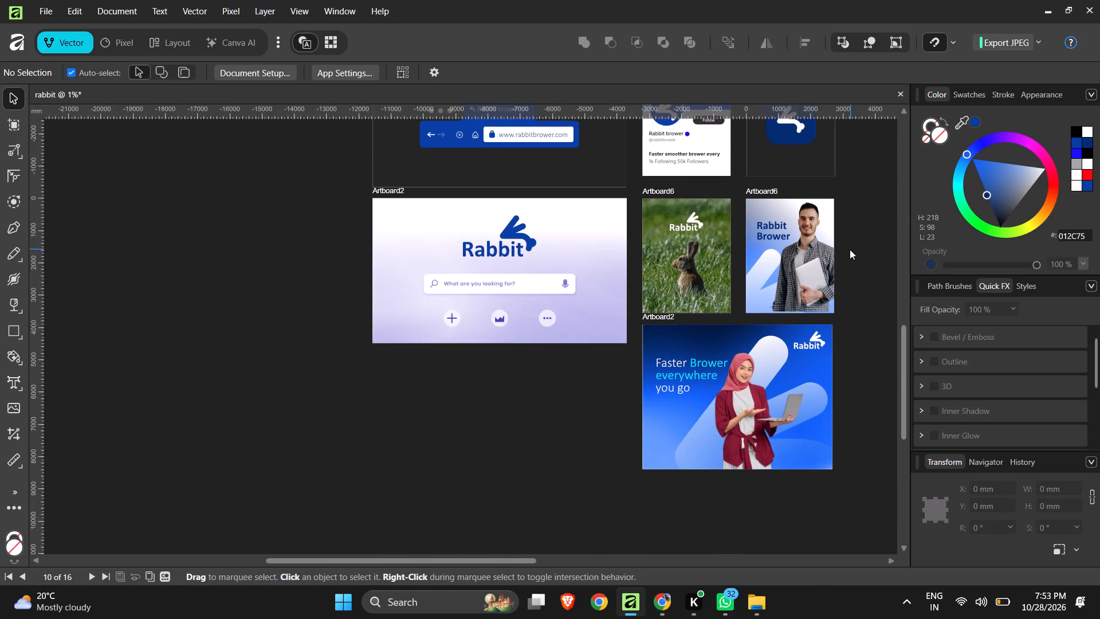
{"action": "scroll", "coordinate": [850, 249], "scroll_direction": "up", "scroll_amount": 3, "text": "ctrl"}
{"action": "scroll", "coordinate": [850, 250], "scroll_direction": "down", "scroll_amount": 3, "text": "ctrl"}
{"action": "scroll", "coordinate": [527, 288], "scroll_direction": "down", "scroll_amount": 4, "text": "ctrl"}
{"action": "scroll", "coordinate": [526, 221], "scroll_direction": "up", "scroll_amount": 3, "text": "ctrl"}
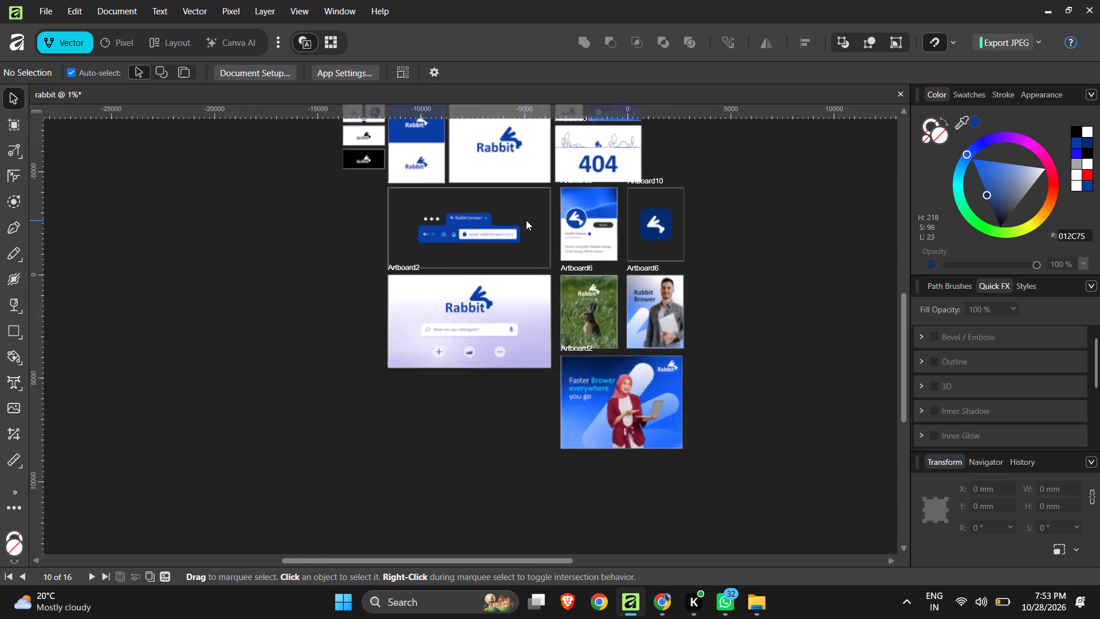
{"action": "scroll", "coordinate": [528, 220], "scroll_direction": "up", "scroll_amount": 4, "text": "ctrl"}
{"action": "scroll", "coordinate": [524, 245], "scroll_direction": "down", "scroll_amount": 4, "text": "ctrl"}
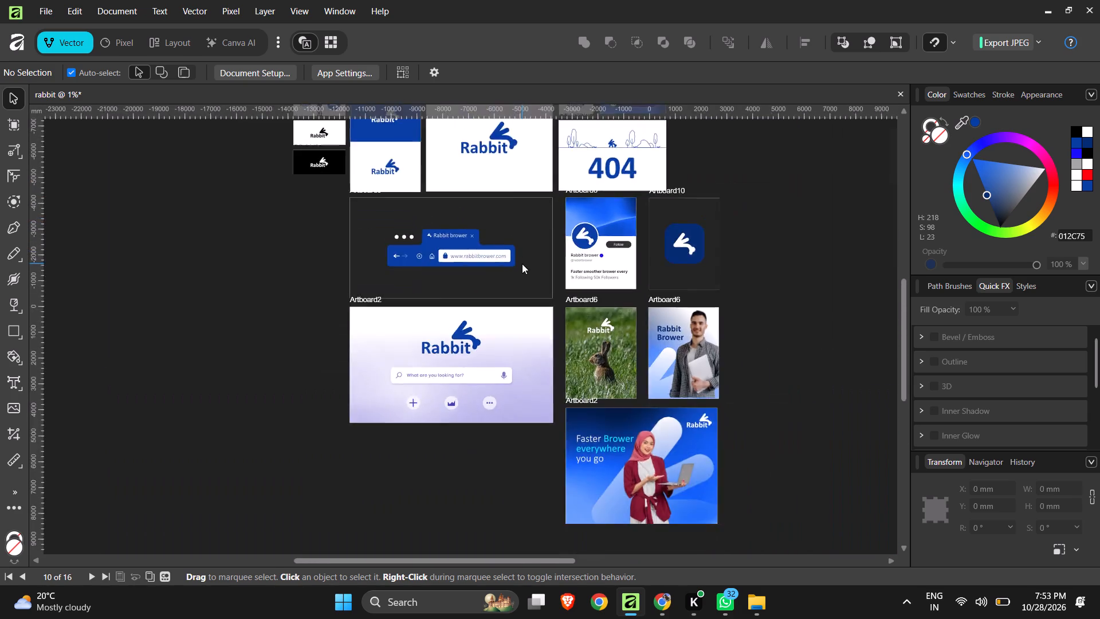
{"action": "scroll", "coordinate": [522, 264], "scroll_direction": "down", "scroll_amount": 4, "text": "ctrl"}
{"action": "scroll", "coordinate": [514, 193], "scroll_direction": "up", "scroll_amount": 7, "text": "ctrl"}
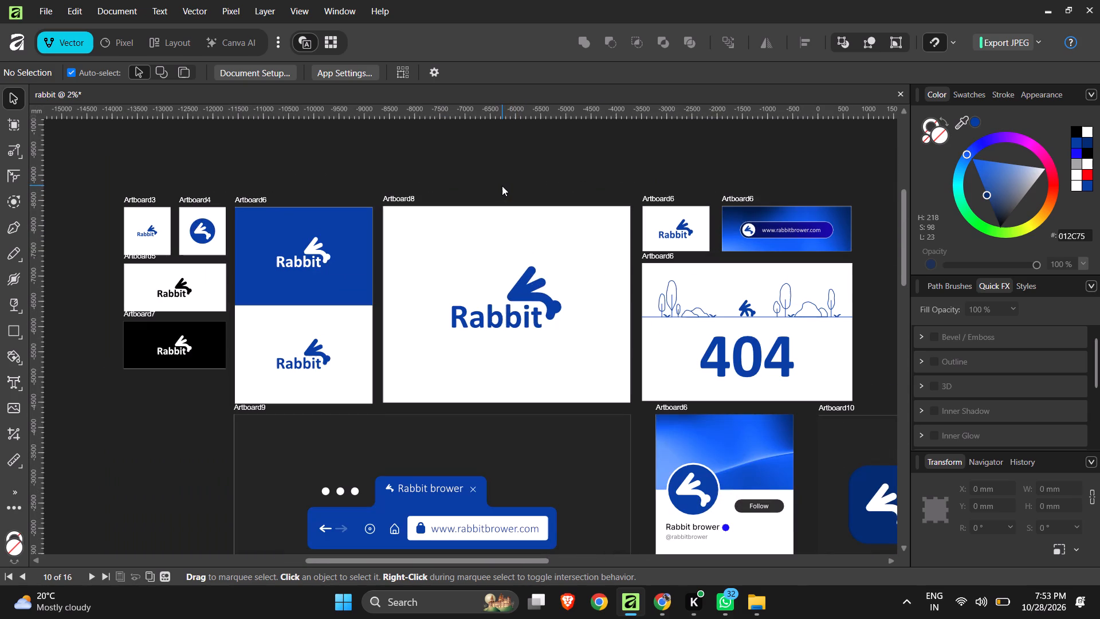
Save the rabbit document.
{"action": "key", "text": "ctrl+s"}
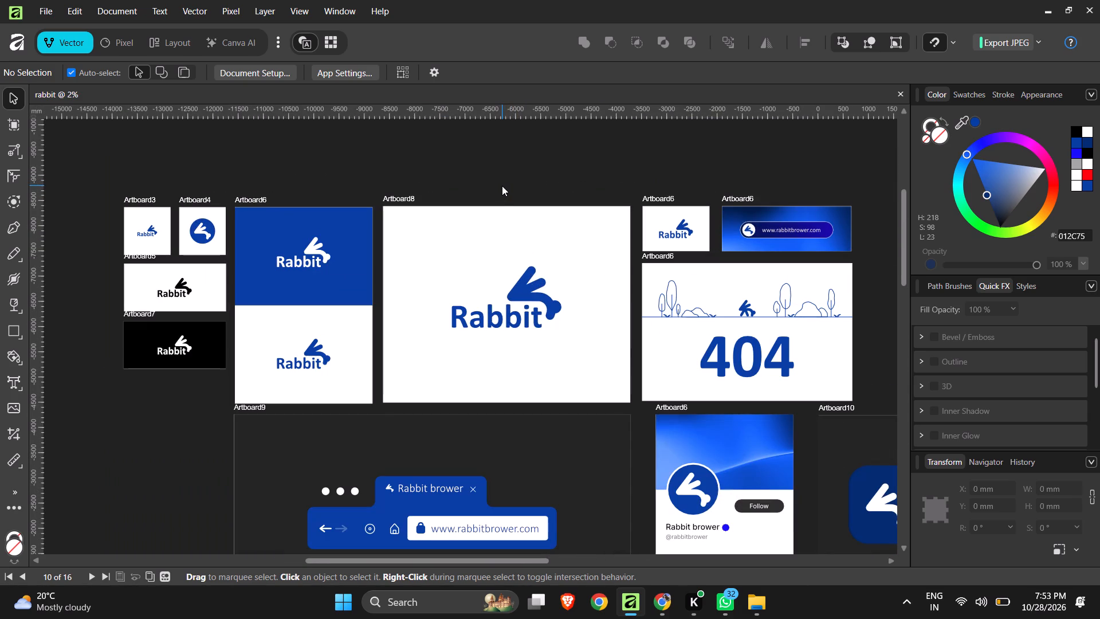